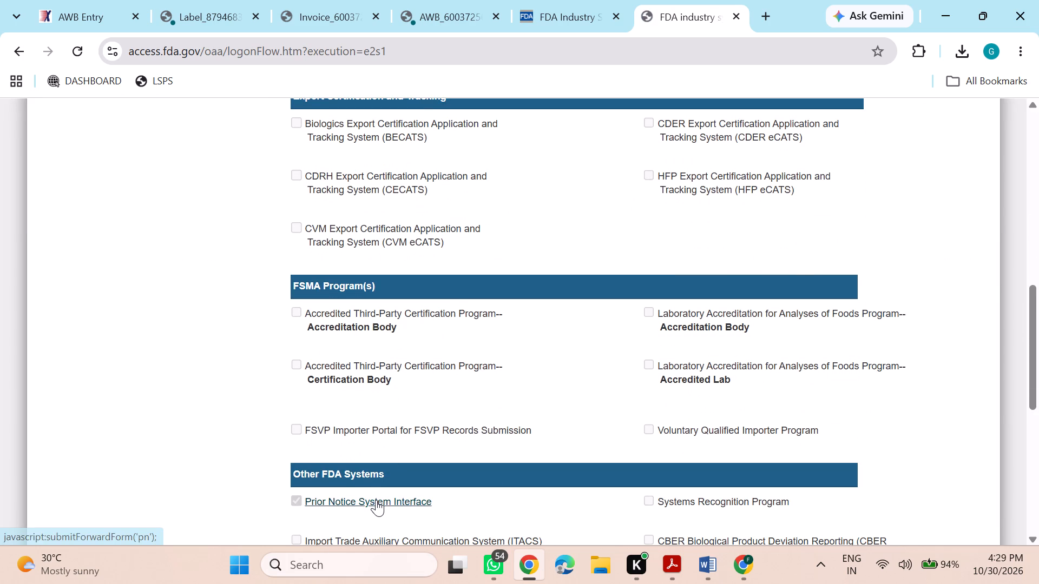
Create a new prior notice in the Prior Notice System Interface as Consumption Express Courier with a system-generated entry number.
left_click(376, 500)
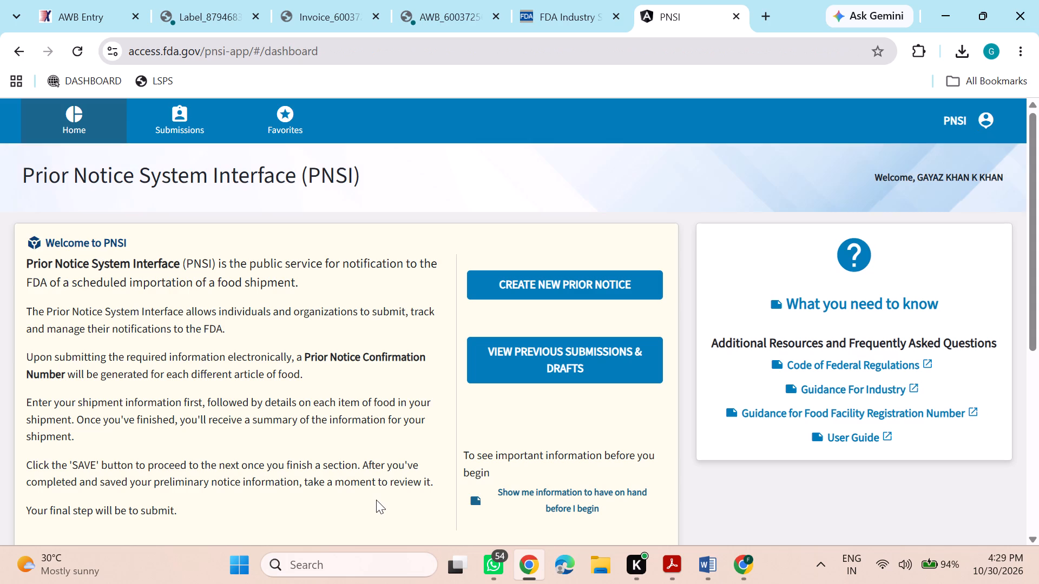
left_click(570, 296)
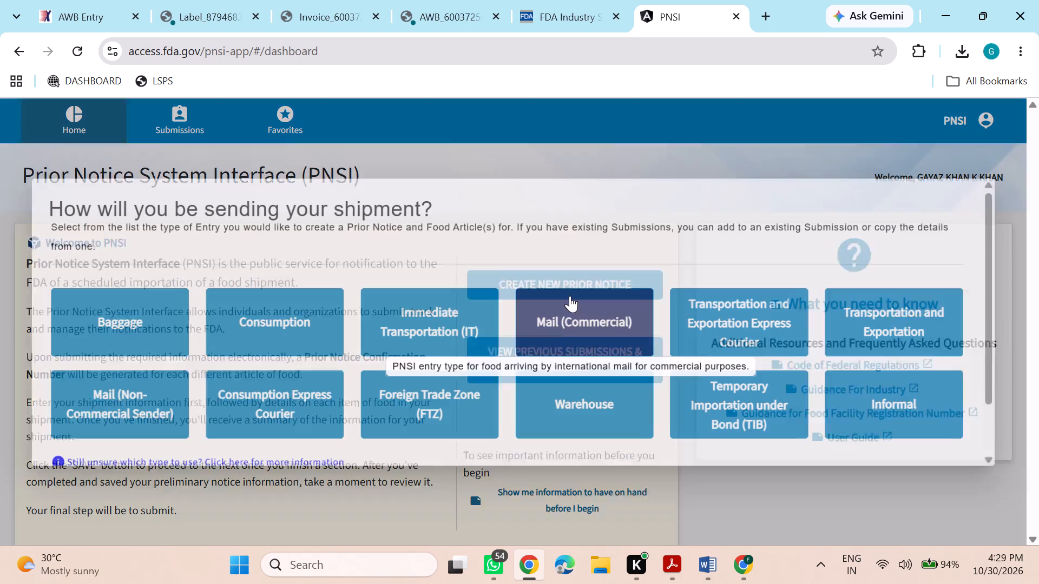
left_click(279, 406)
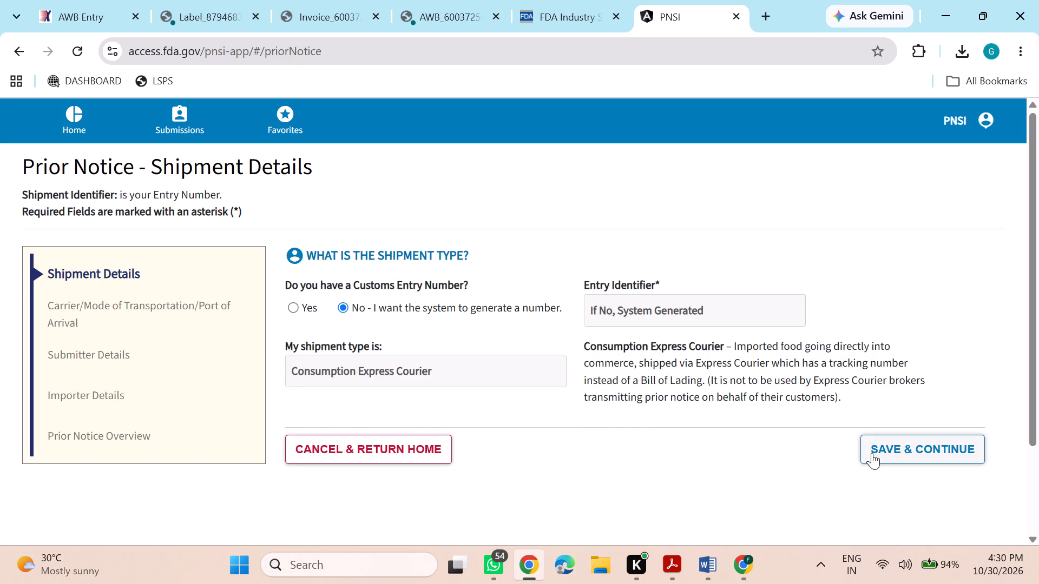
left_click(872, 453)
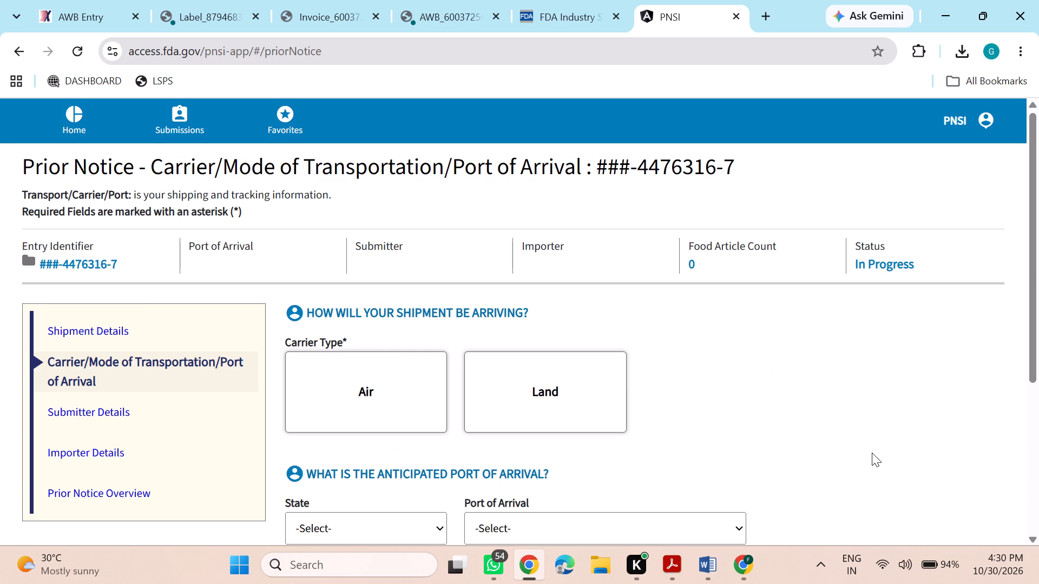
Set the carrier type to Air, the mode of transportation to Express Courier - Air and the IATA code to FX.
left_click(419, 384)
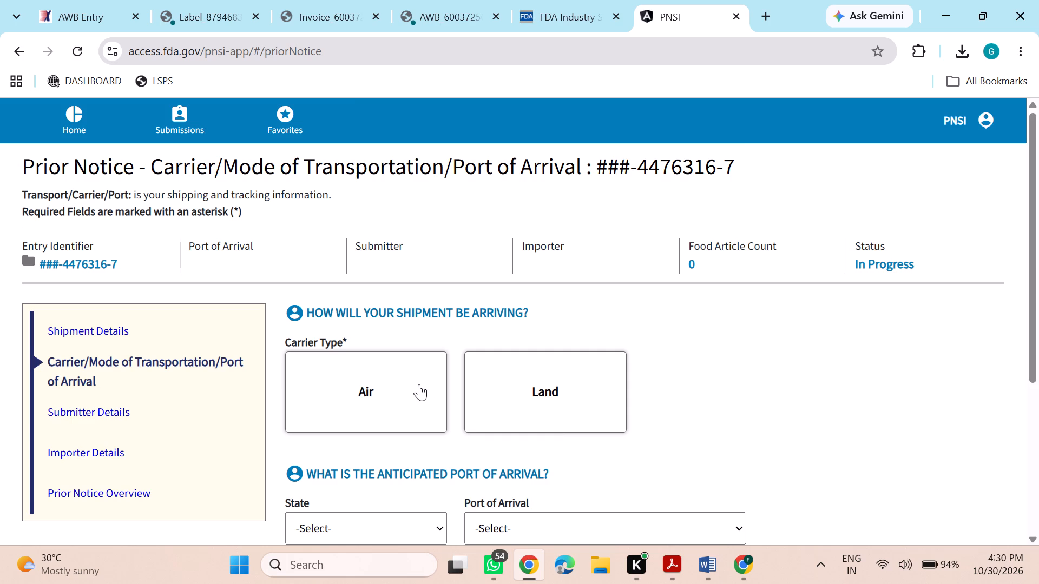
scroll(419, 384, "down", 3)
left_click(410, 377)
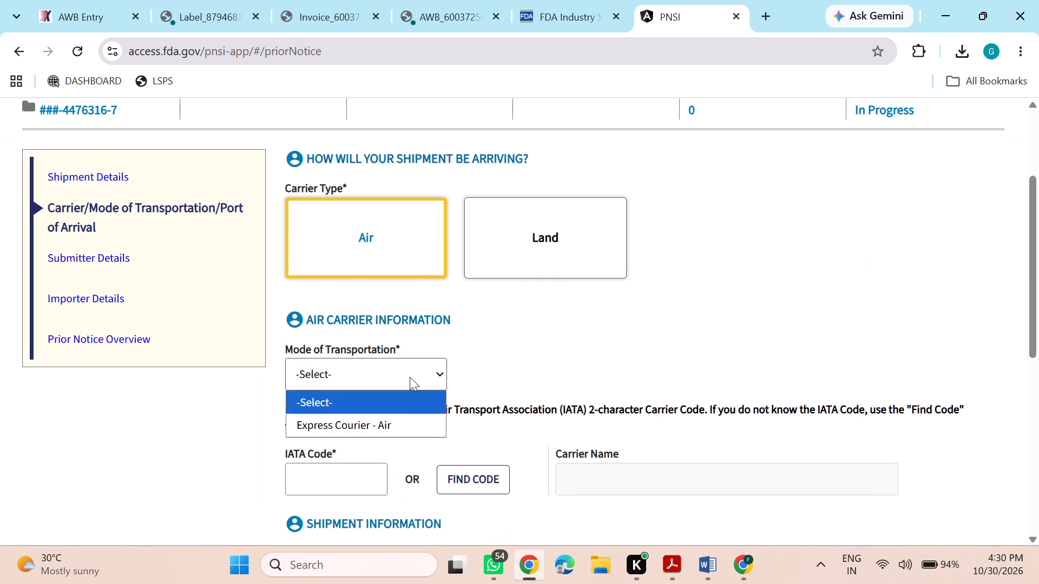
left_click(397, 425)
left_click(351, 469)
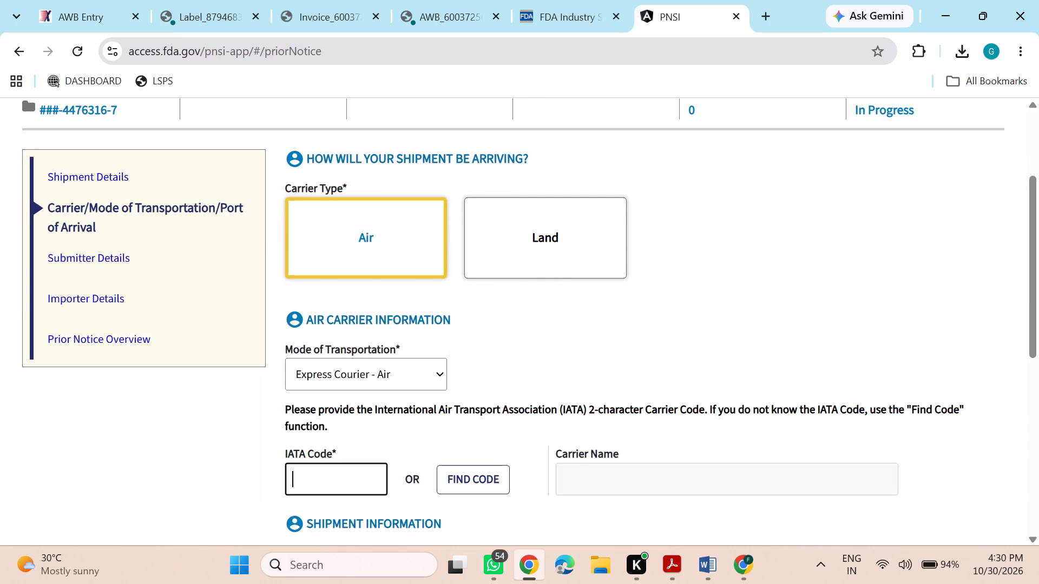
type("FX")
Copy the air waybill number from the pro forma invoice into the prior notice's Airway Bill or Tracking Number.
scroll(351, 469, "down", 2)
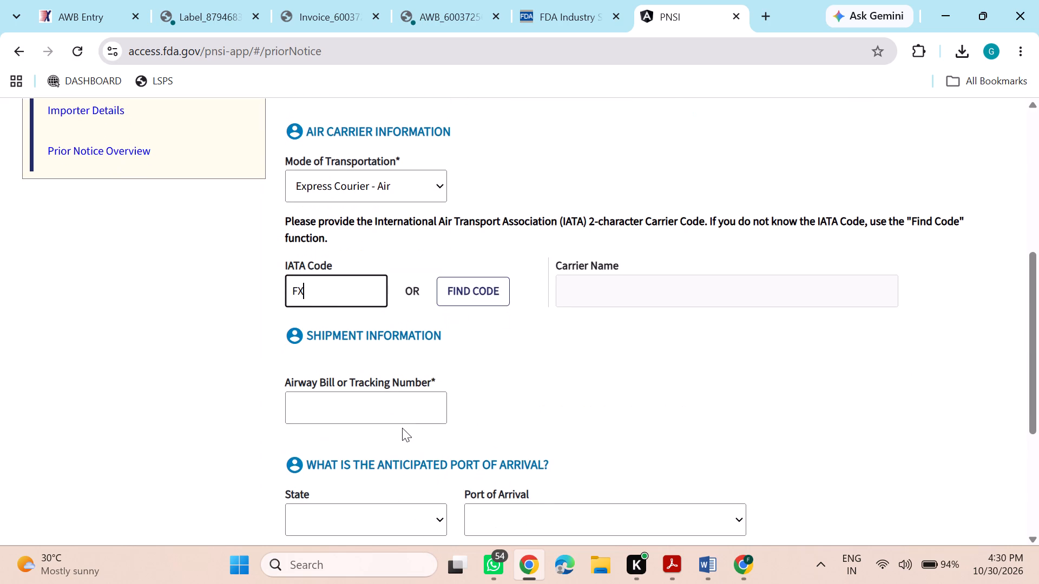
left_click(396, 406)
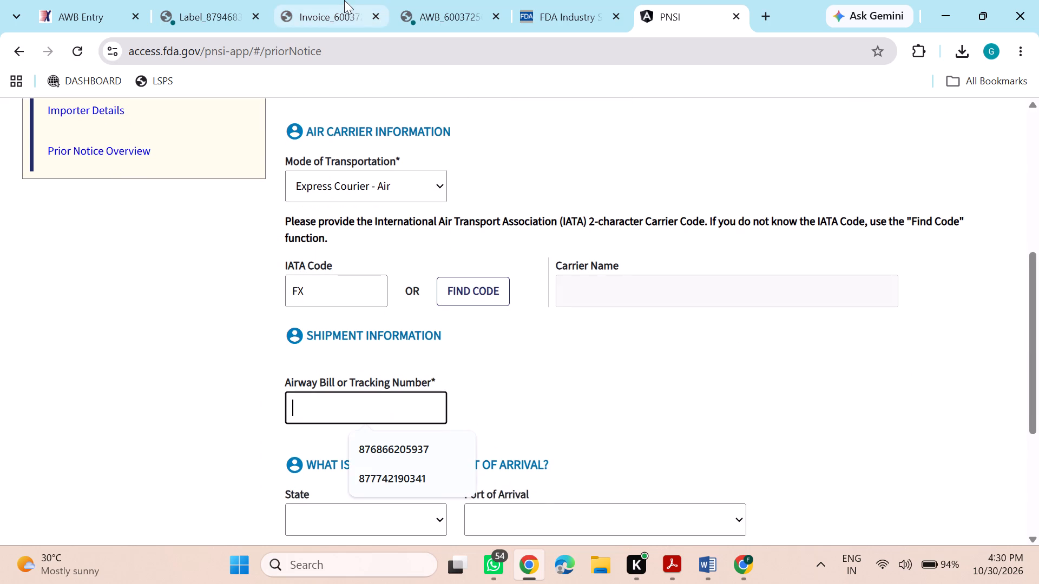
left_click_drag(344, 0, 729, 0)
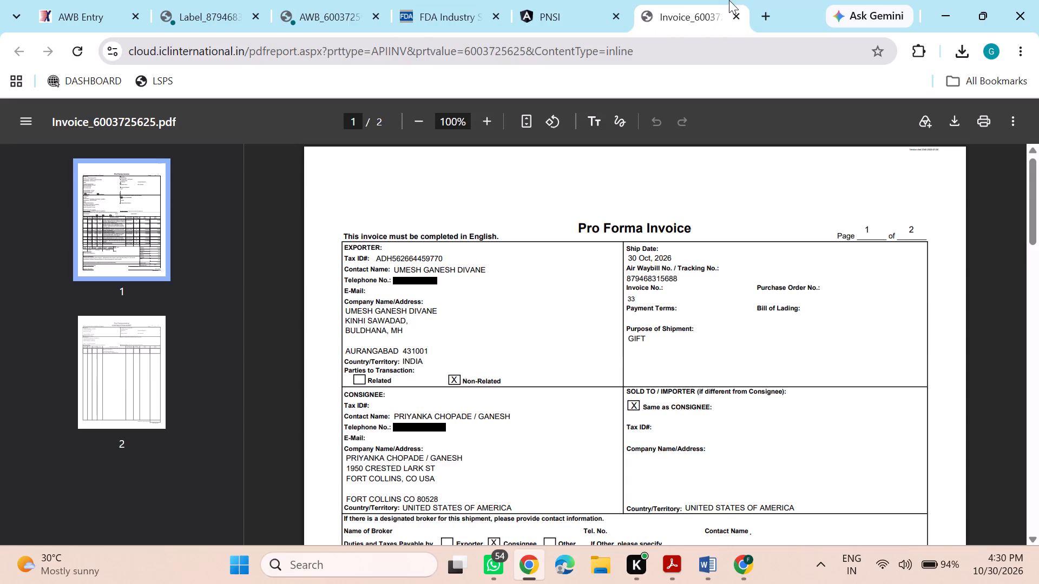
double_click(659, 277)
key("ctrl+c")
left_click(512, 10)
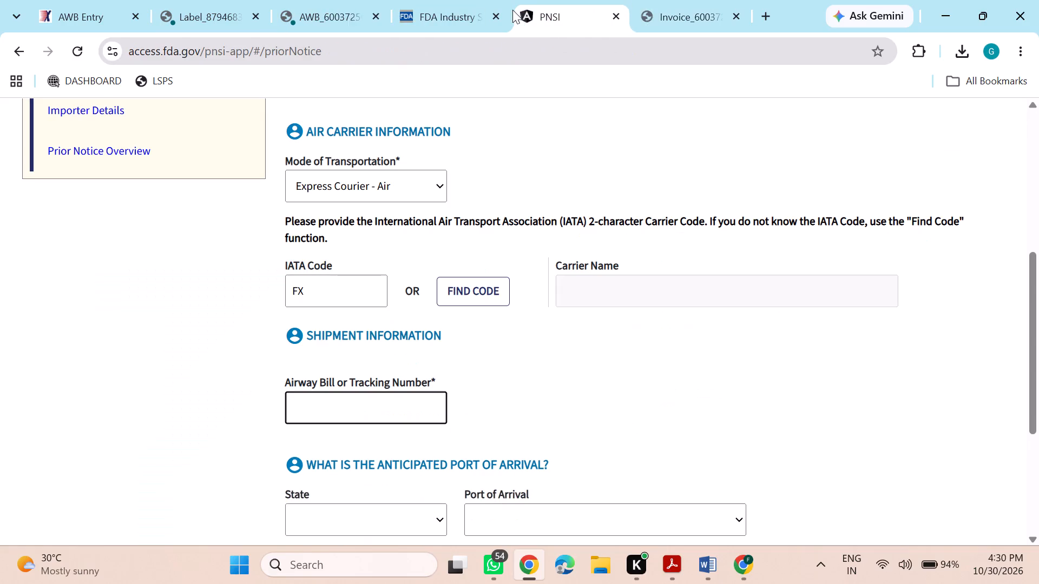
key("ctrl+v")
Set the anticipated port of arrival to Memphis, Tennessee.
scroll(489, 220, "down", 2)
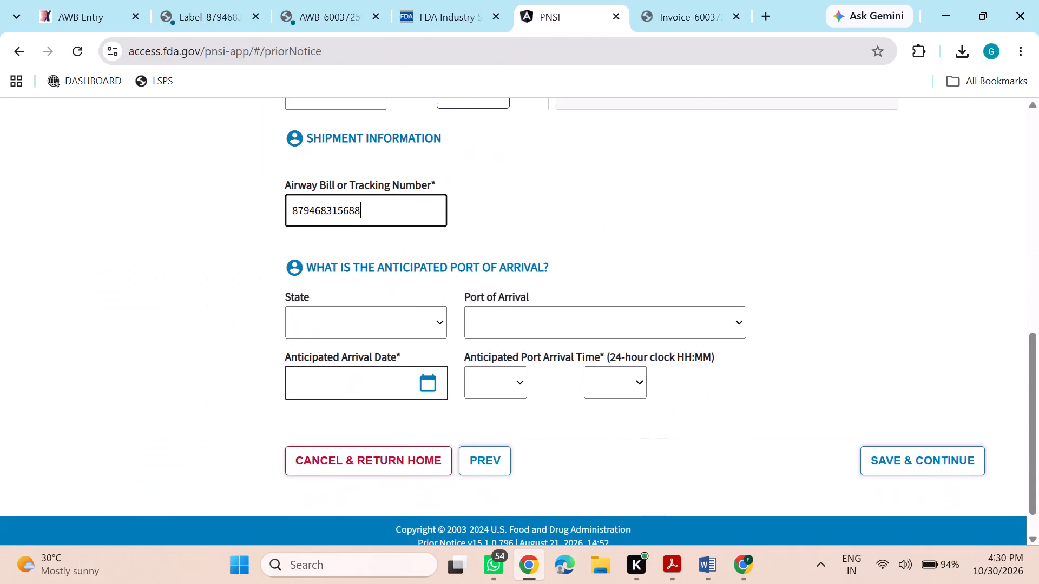
key("Tab")
type("TE")
key("Tab")
type("MEM")
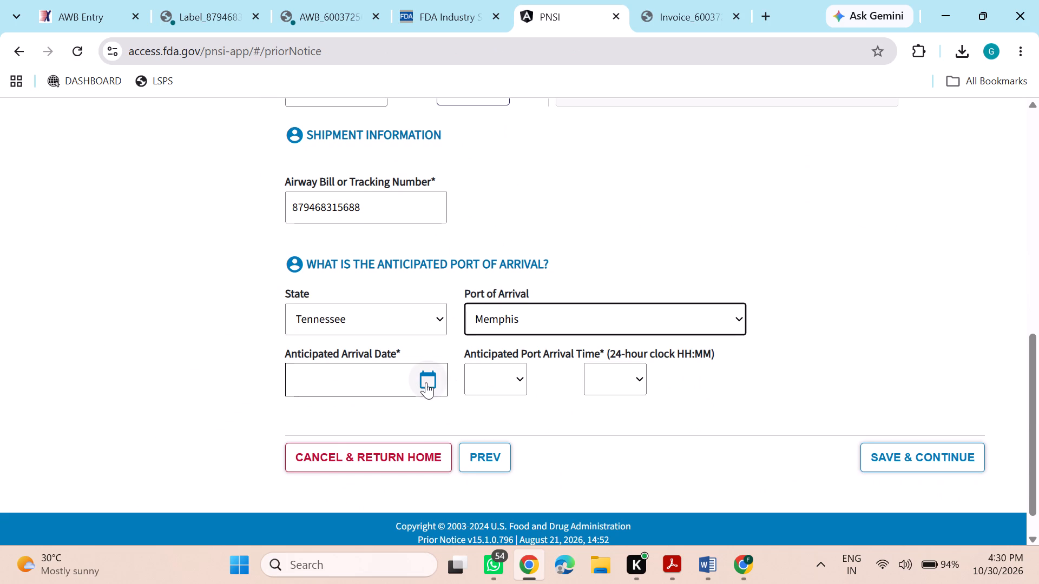
Set the anticipated arrival to 11/5/2026 at 07:10 and save the carrier and port details.
left_click(426, 382)
left_click(504, 149)
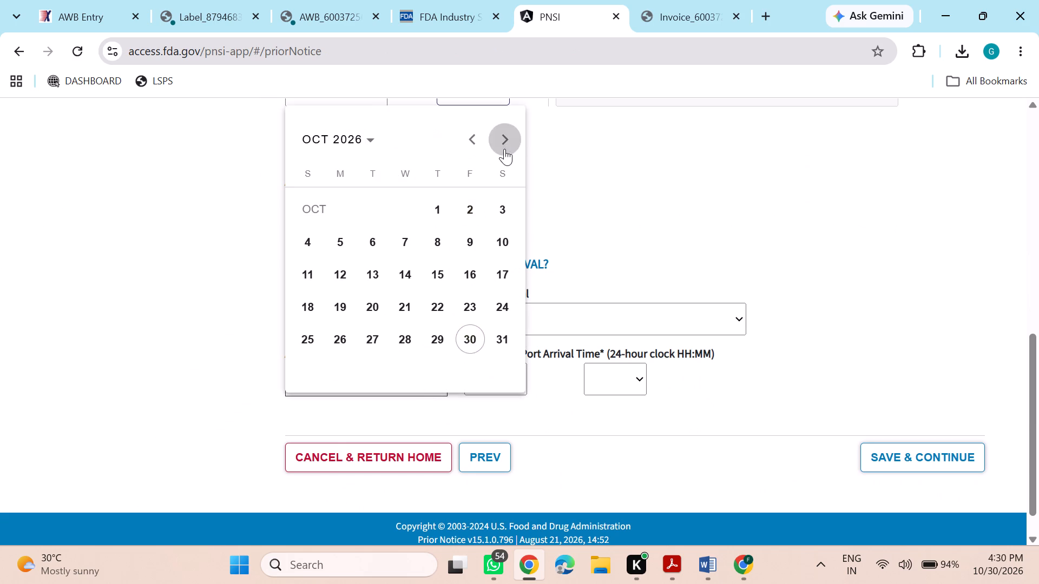
left_click(434, 242)
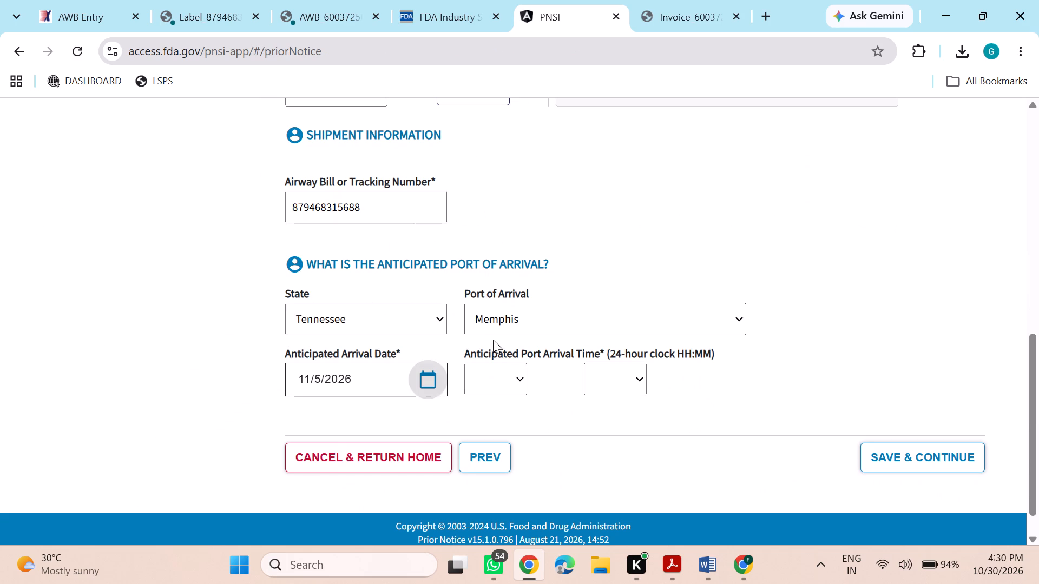
left_click(505, 382)
left_click(486, 277)
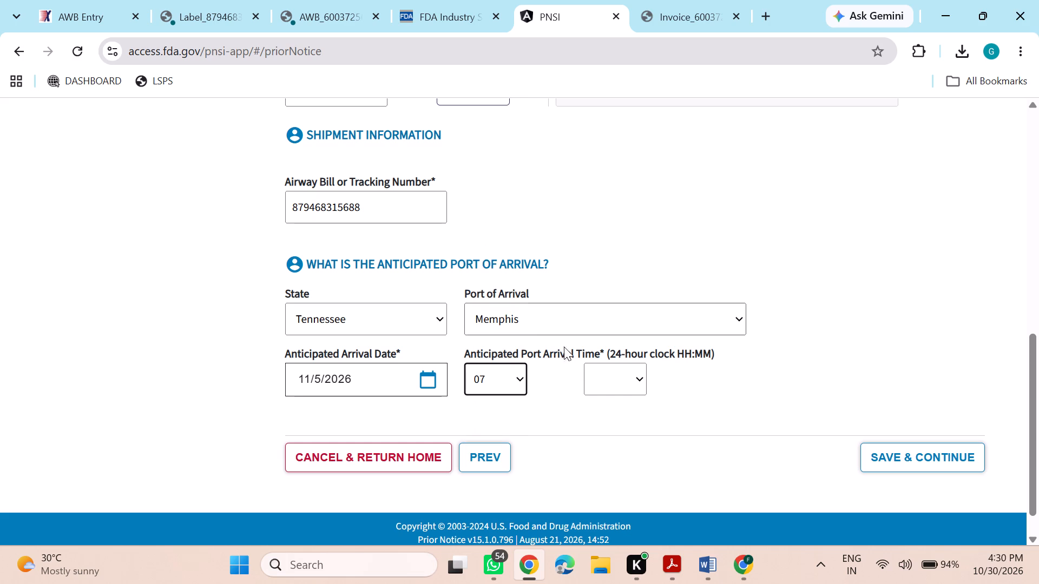
left_click(615, 379)
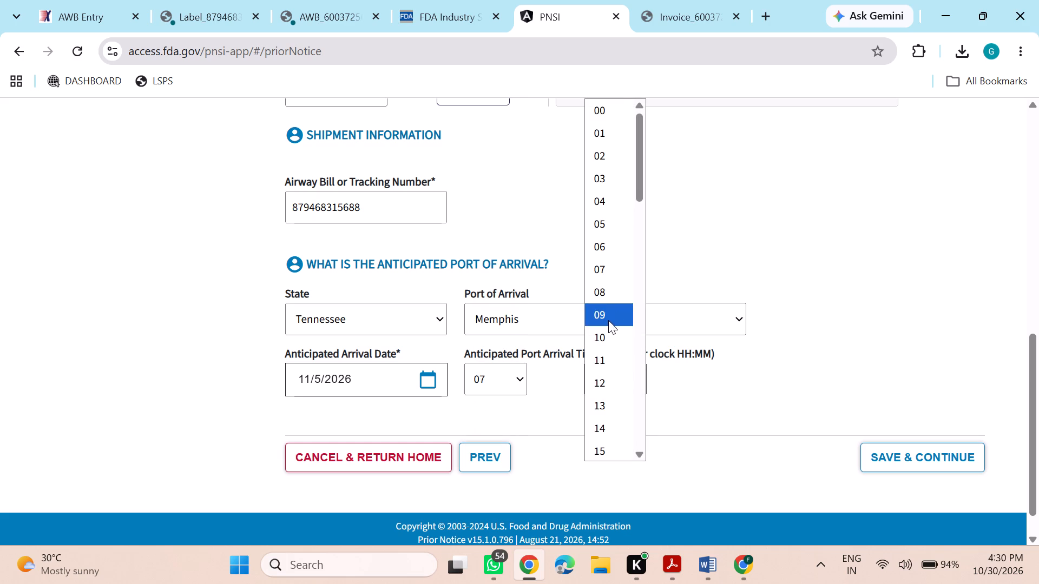
left_click(605, 335)
left_click(895, 446)
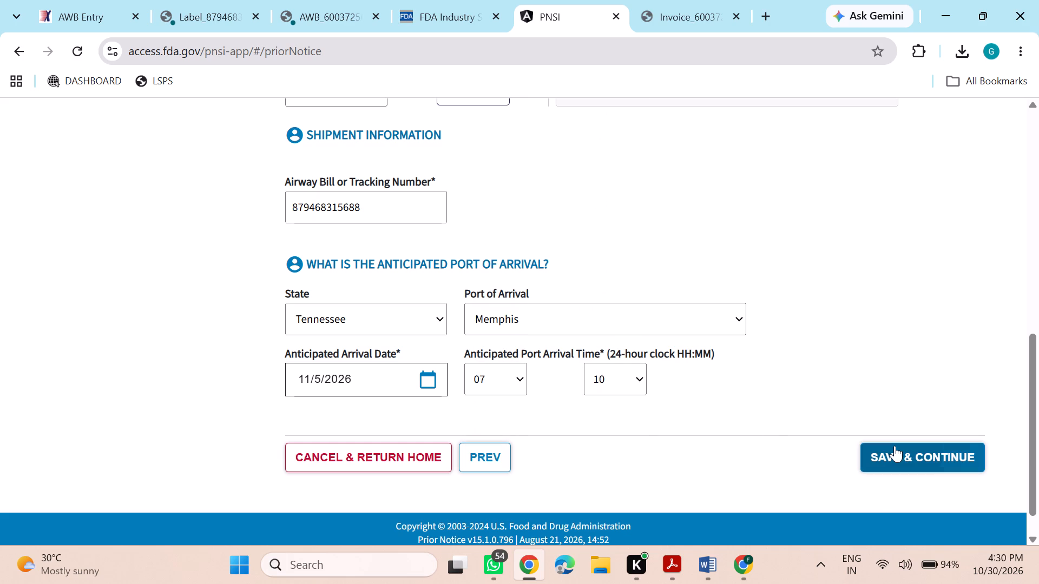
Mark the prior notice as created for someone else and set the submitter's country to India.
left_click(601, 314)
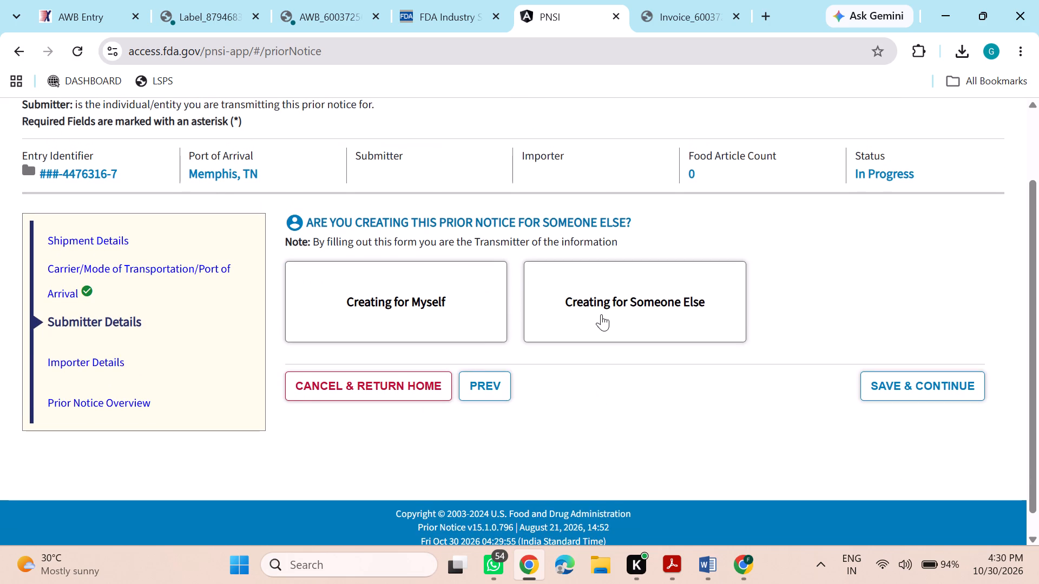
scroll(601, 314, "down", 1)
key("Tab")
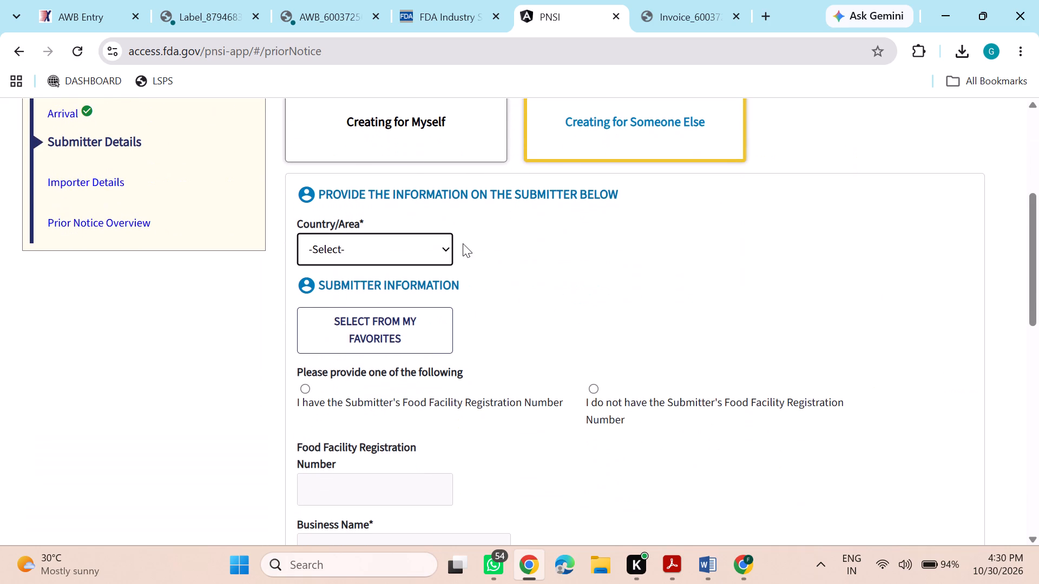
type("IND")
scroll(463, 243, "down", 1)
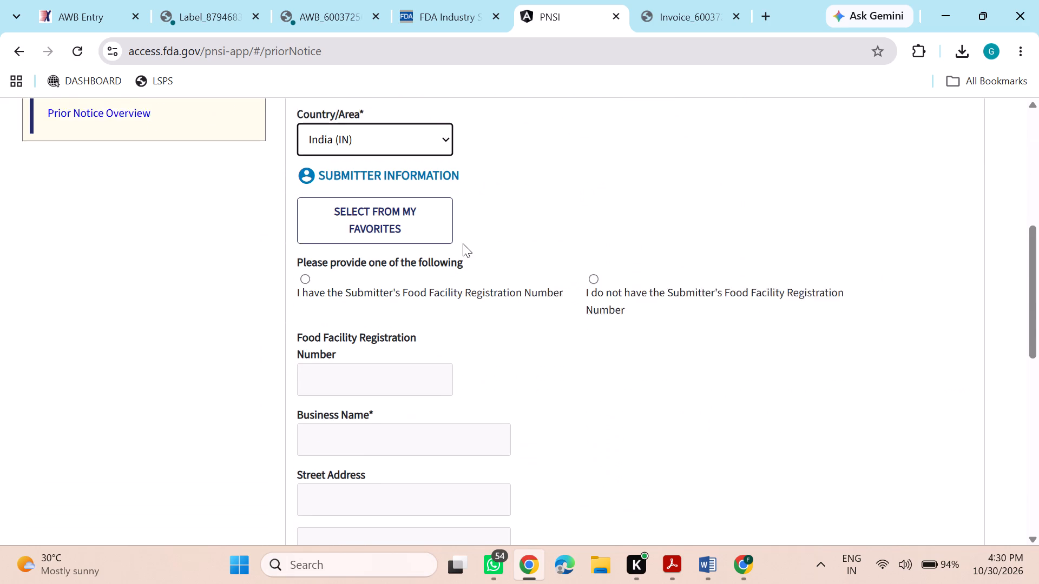
Search the favorite entities for the invoice exporter's first name and return to the submitter details.
left_click(399, 181)
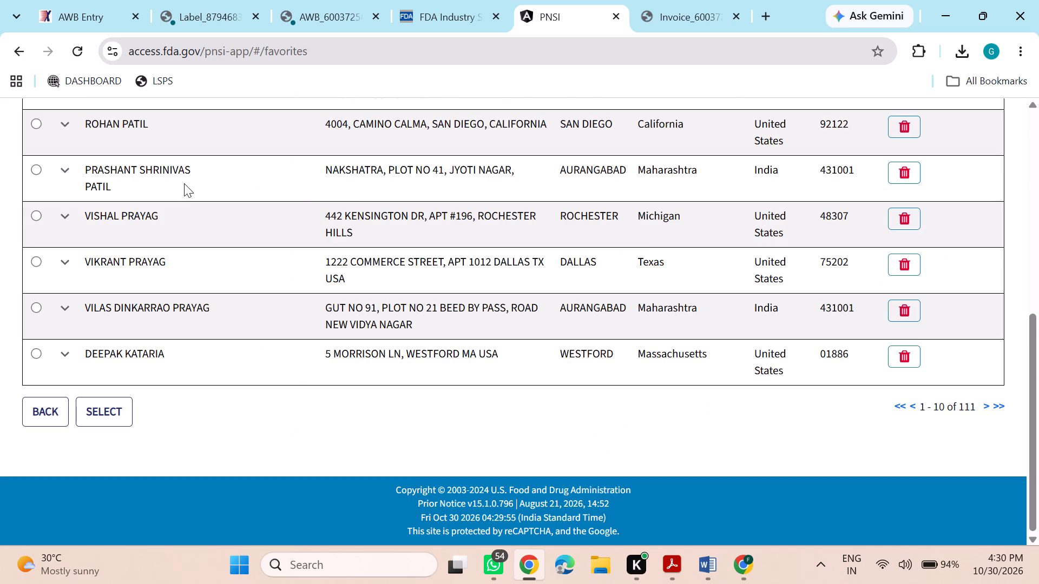
scroll(184, 183, "up", 3)
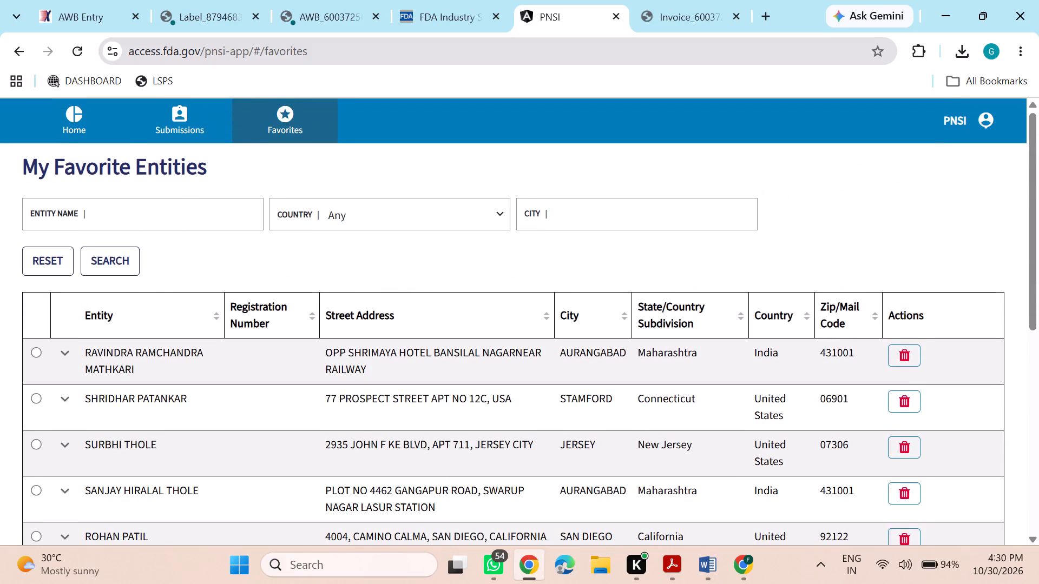
left_click(178, 223)
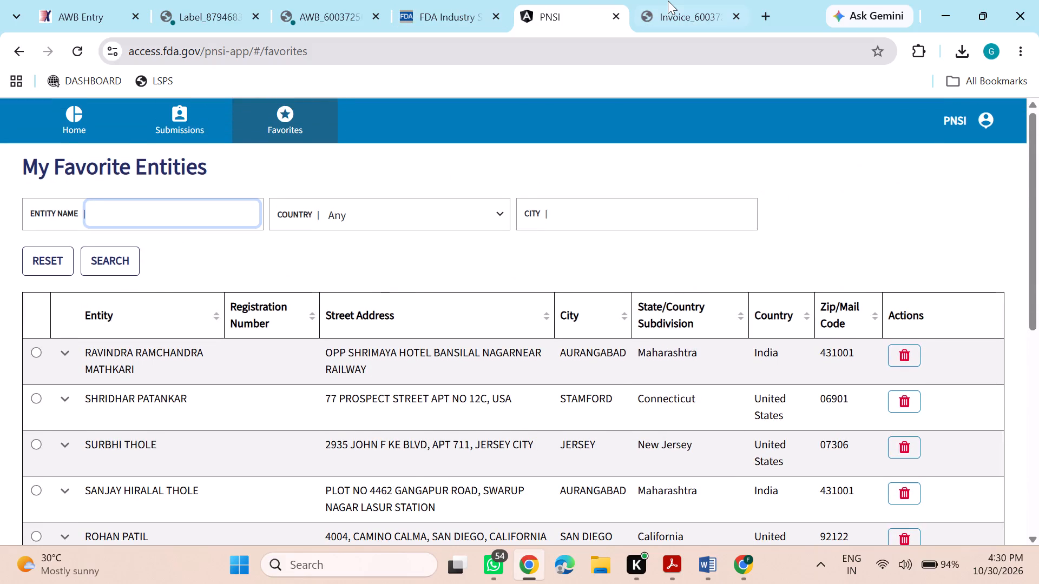
left_click(668, 1)
left_click(599, 0)
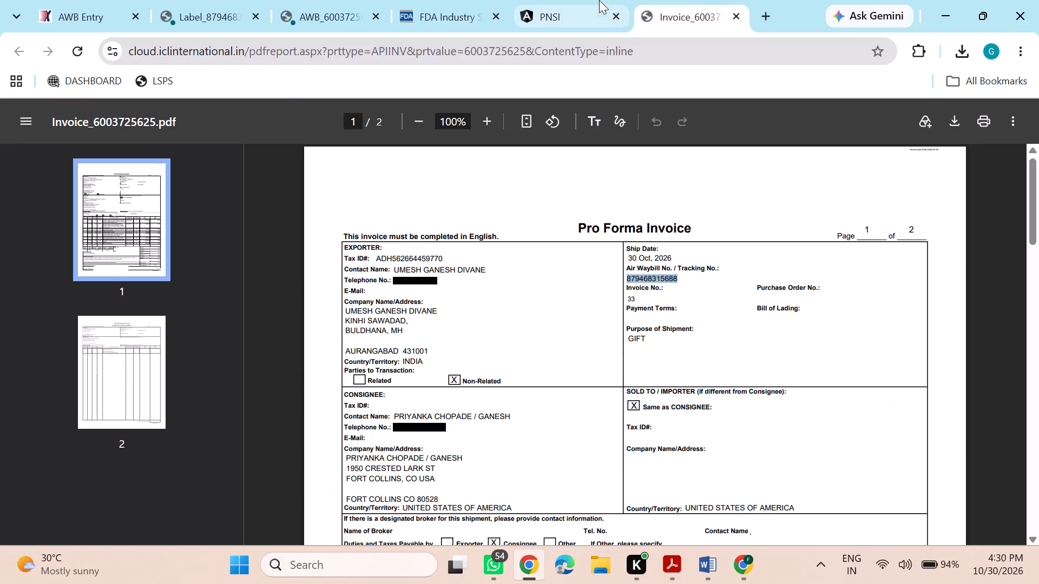
type("UMESH")
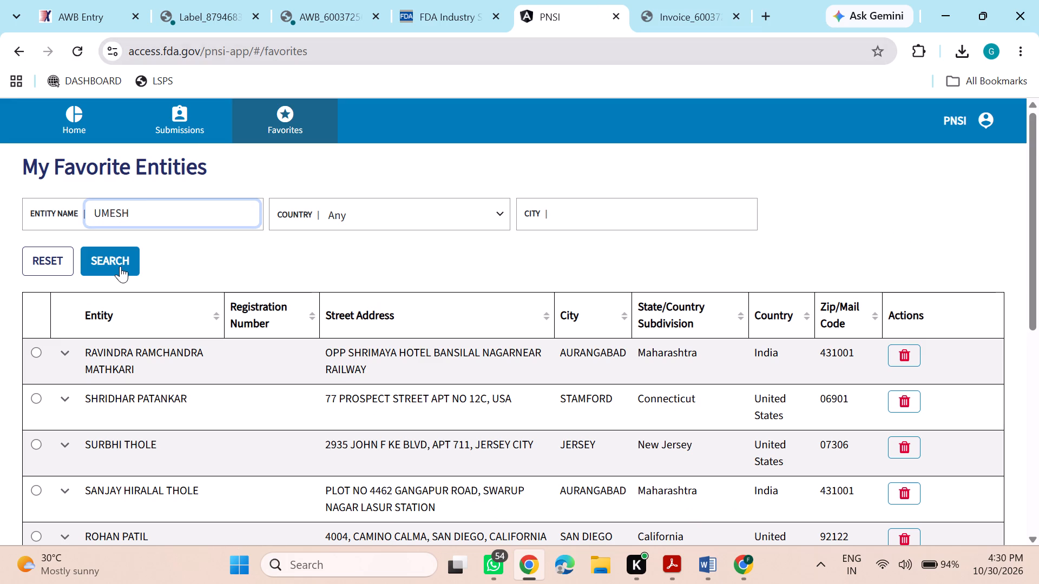
left_click(120, 266)
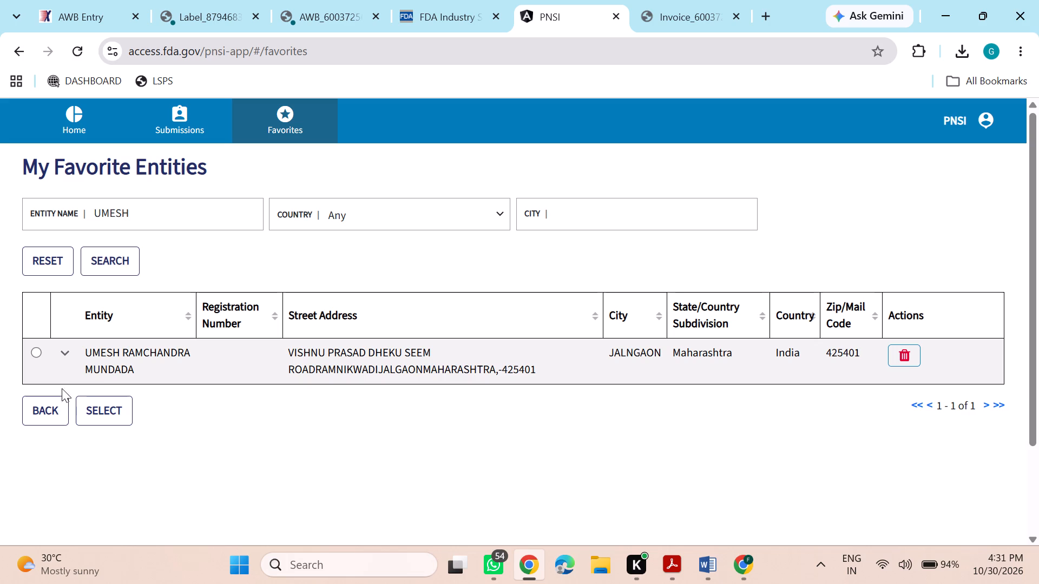
left_click(53, 401)
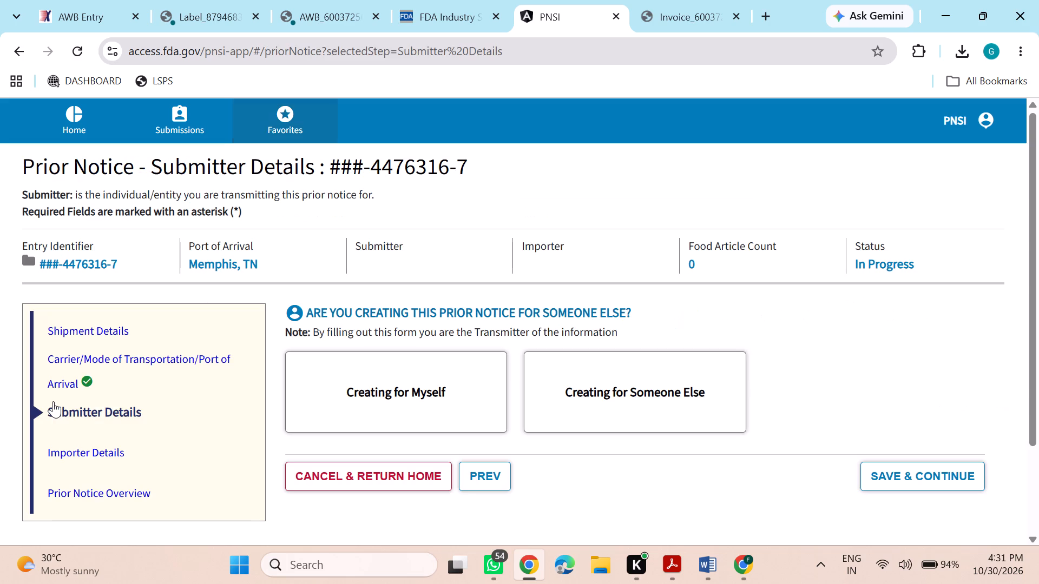
Mark the notice as created for someone else, with submitter country India and no Food Facility Registration Number.
scroll(398, 399, "down", 1)
left_click(599, 331)
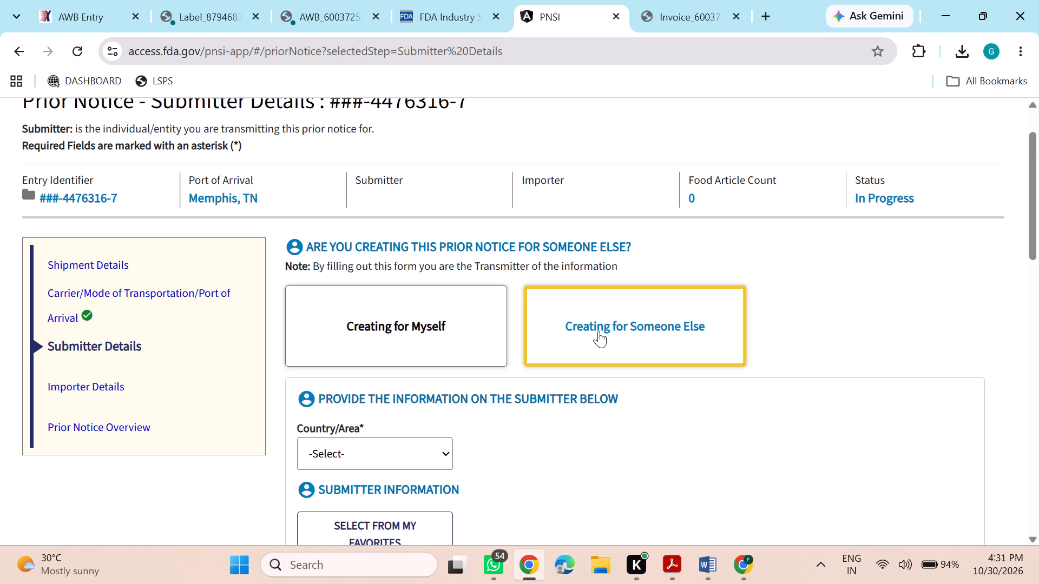
scroll(599, 331, "down", 2)
key("Tab")
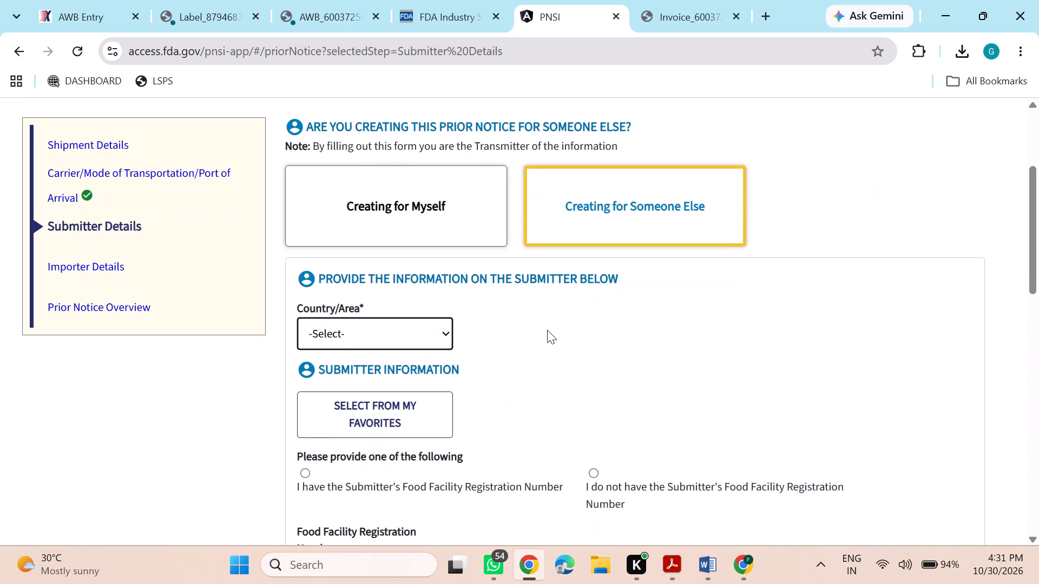
type("IND")
scroll(547, 330, "down", 3)
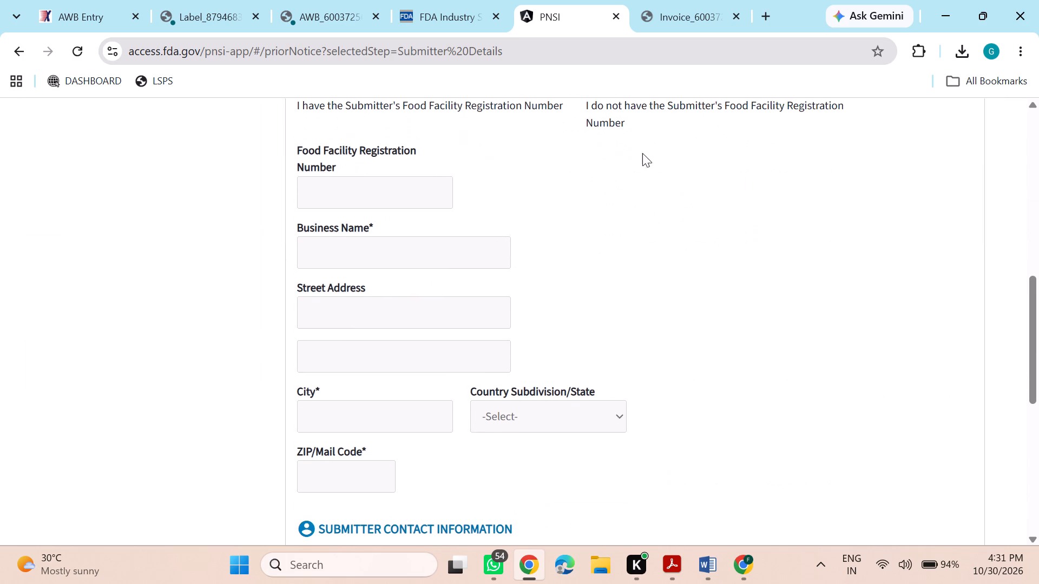
scroll(852, 135, "up", 1)
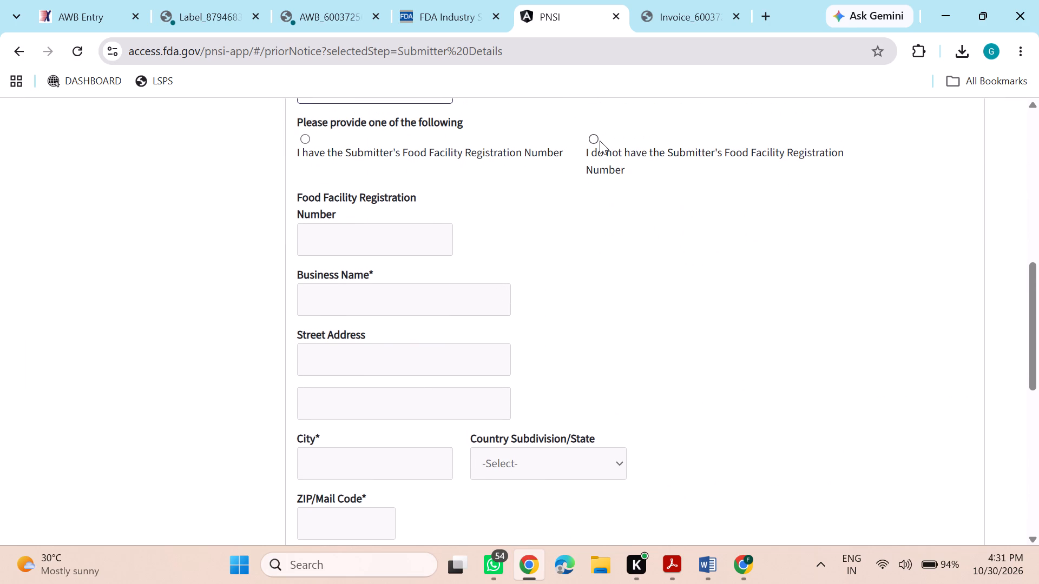
left_click(600, 141)
Copy the exporter's contact name and the two street address lines from the pro forma invoice.
left_click(459, 298)
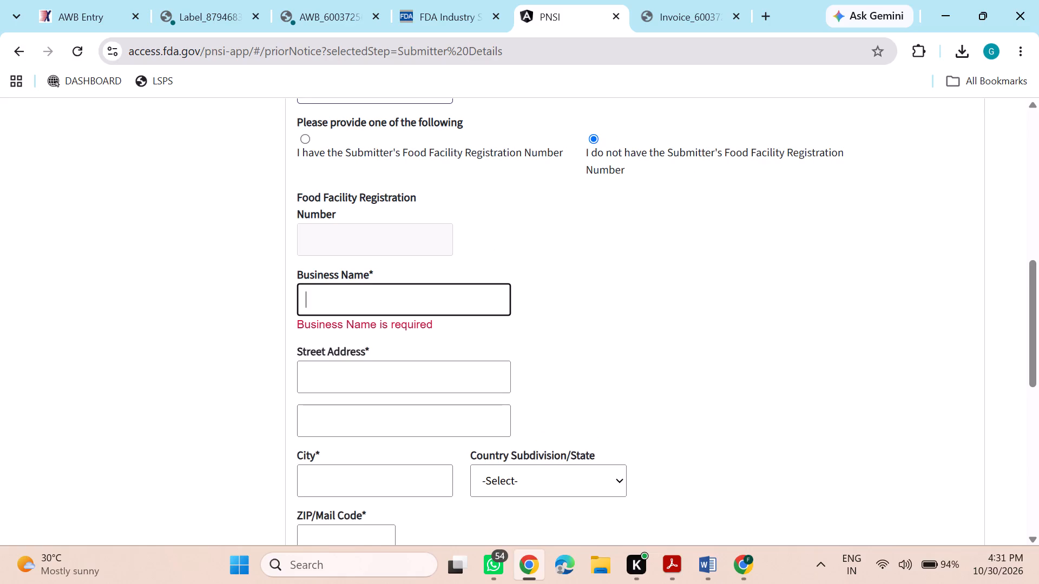
left_click(678, 0)
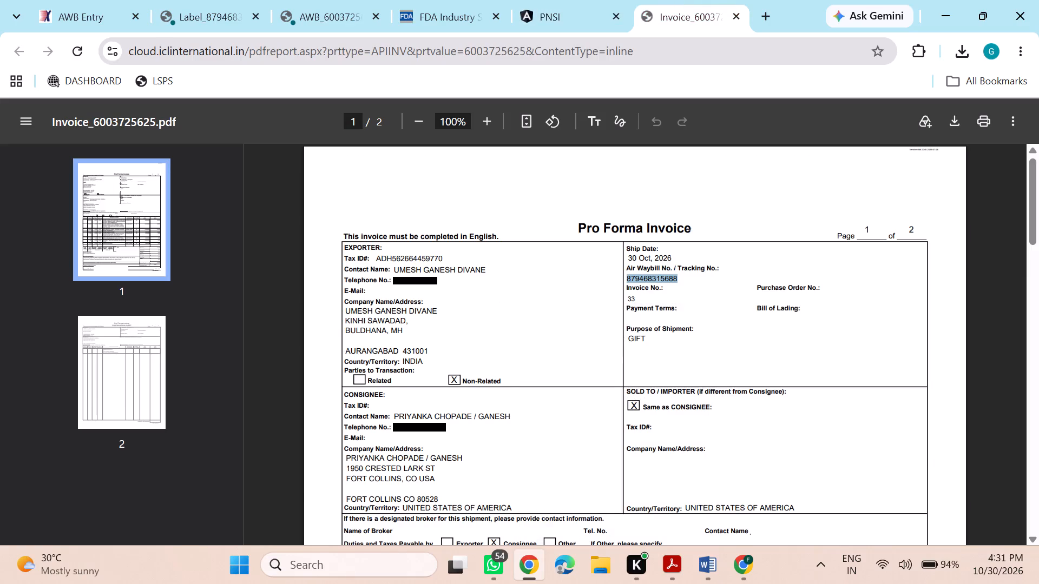
left_click_drag(394, 272, 485, 265)
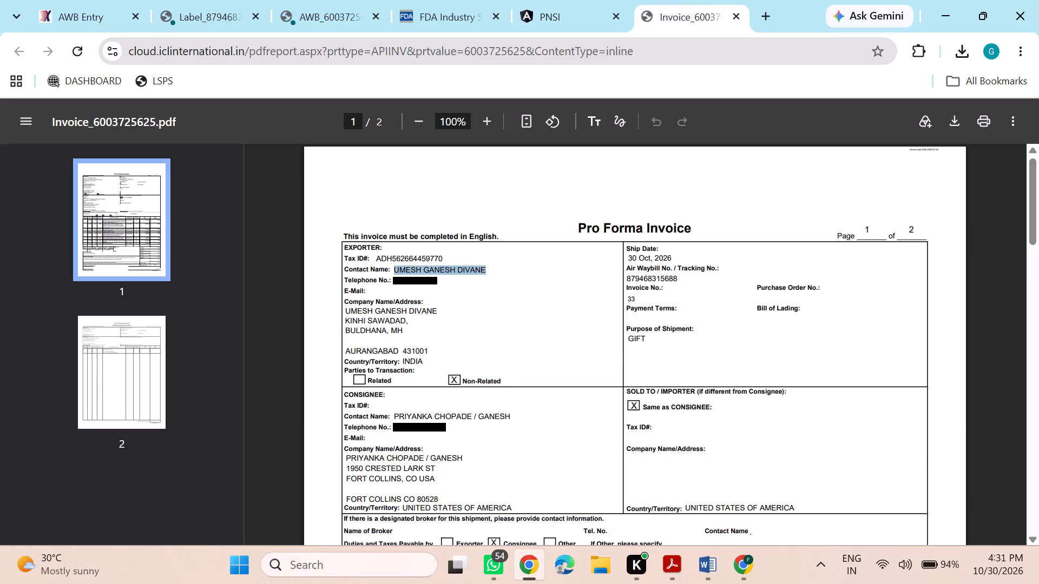
key("ctrl+c")
scroll(474, 285, "down", 1)
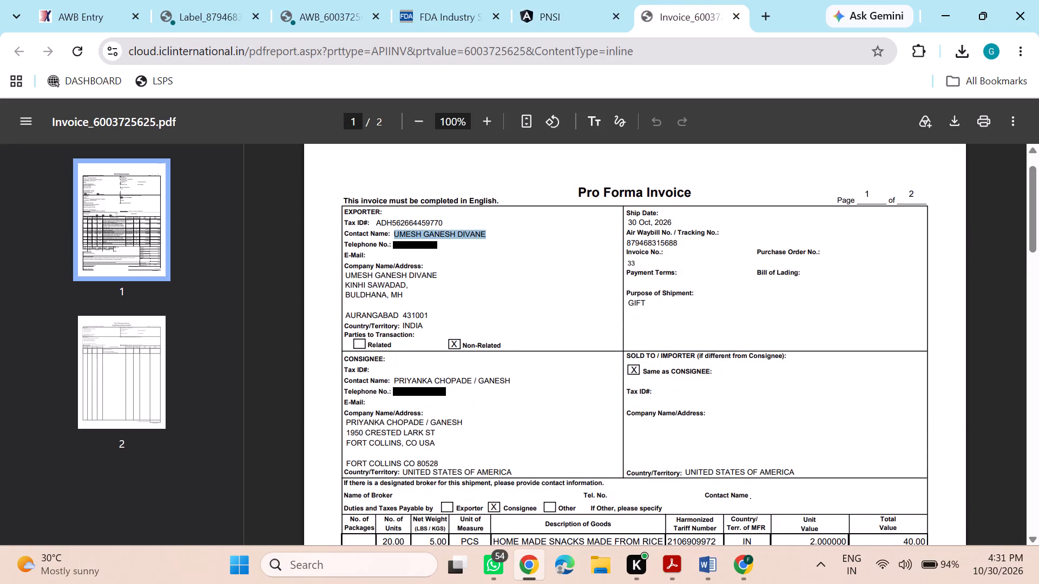
left_click_drag(340, 285, 404, 288)
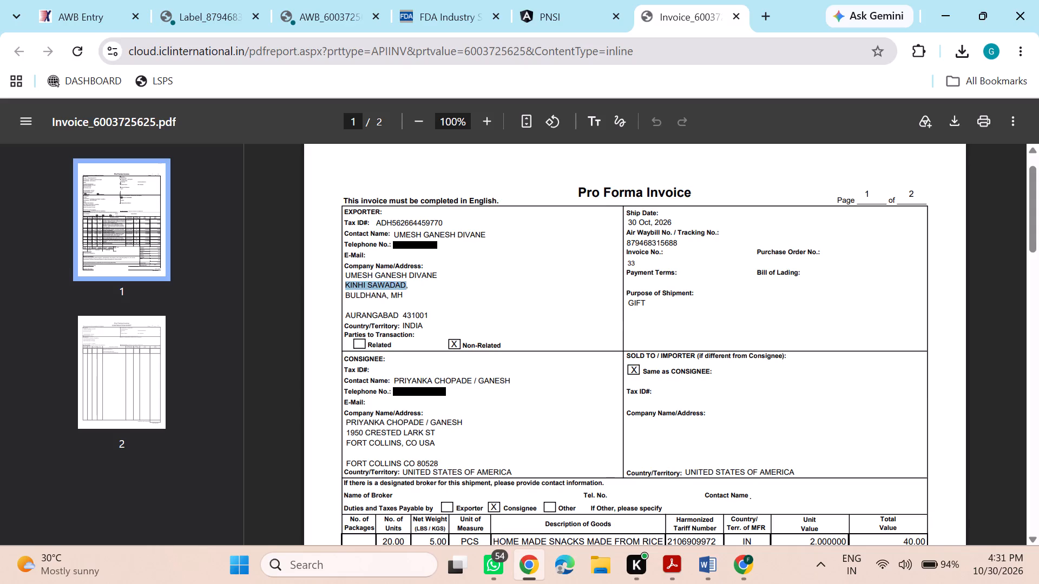
key("ctrl+c")
left_click_drag(344, 298, 407, 298)
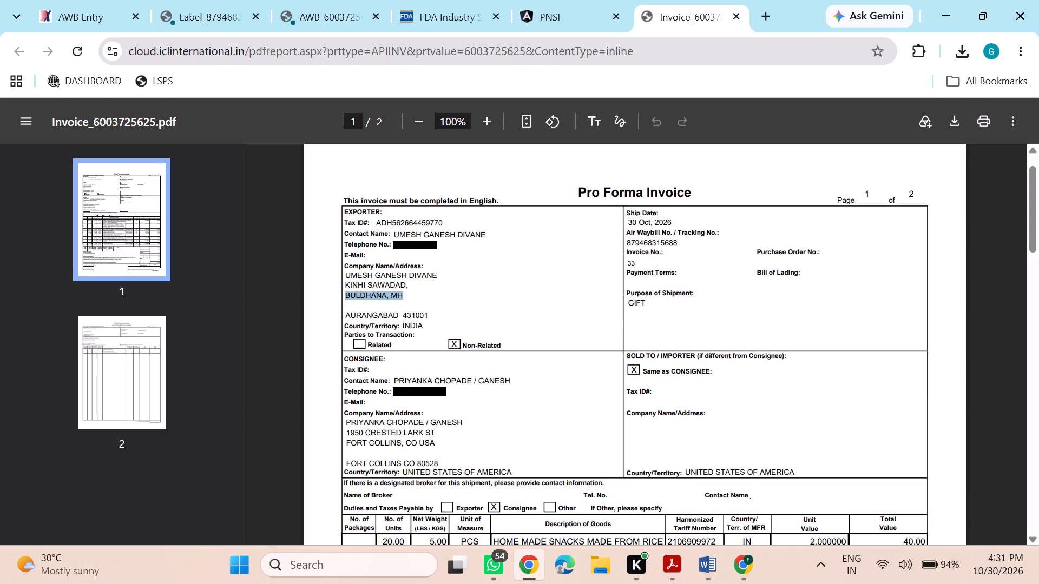
left_click_drag(407, 298, 410, 298)
key("ctrl+c")
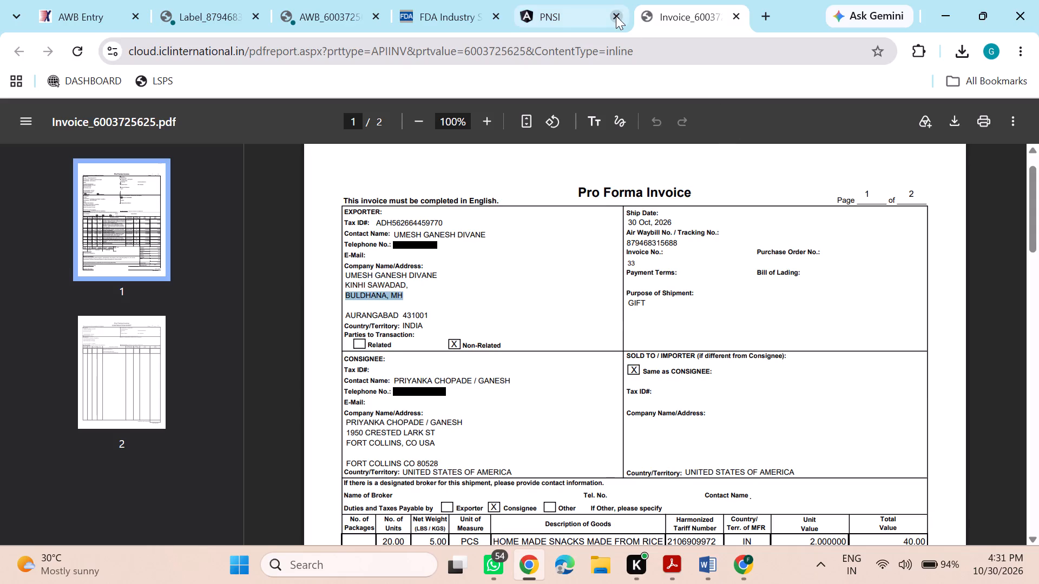
Fill in the submitter's business name and both street address lines with the exporter details copied from the invoice.
left_click(588, 11)
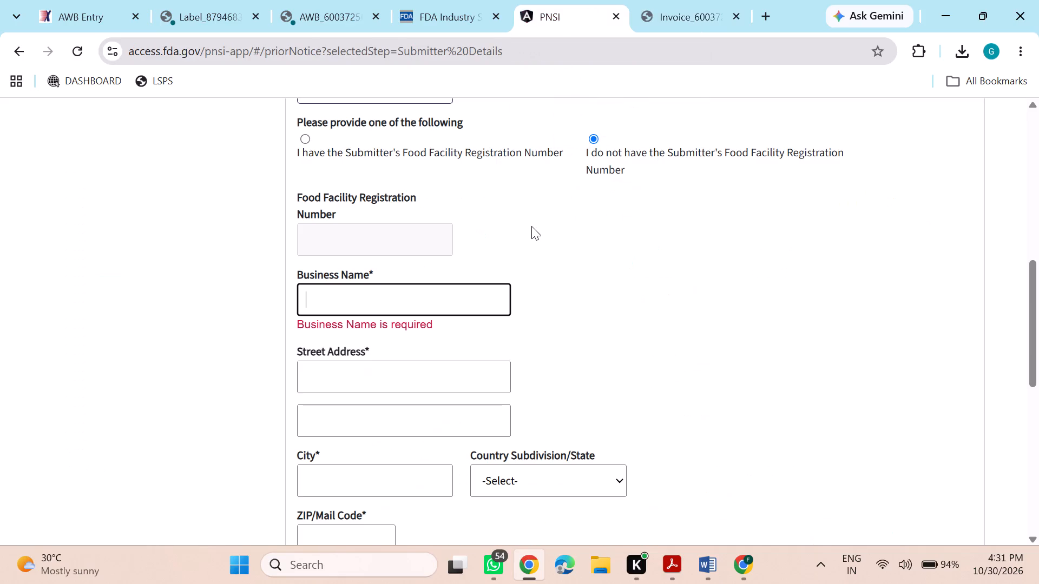
key("super+v")
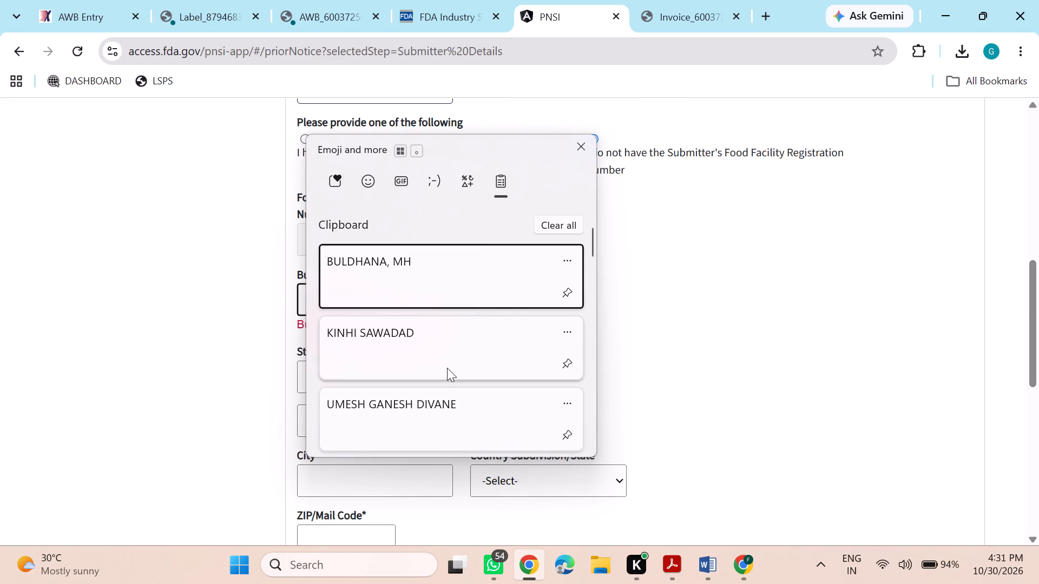
left_click(443, 404)
key("ctrl+v")
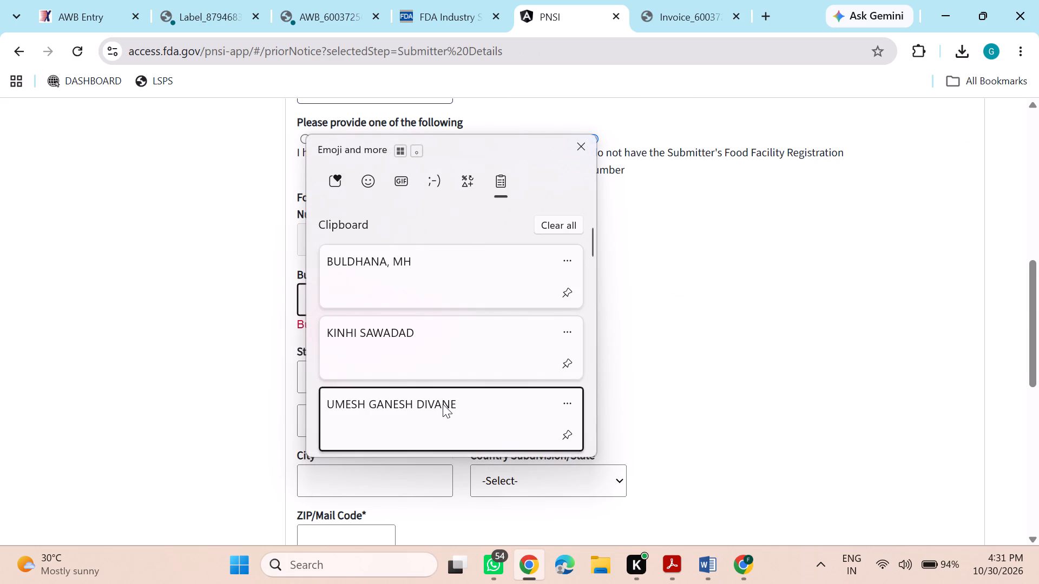
key("Tab")
key("super+v")
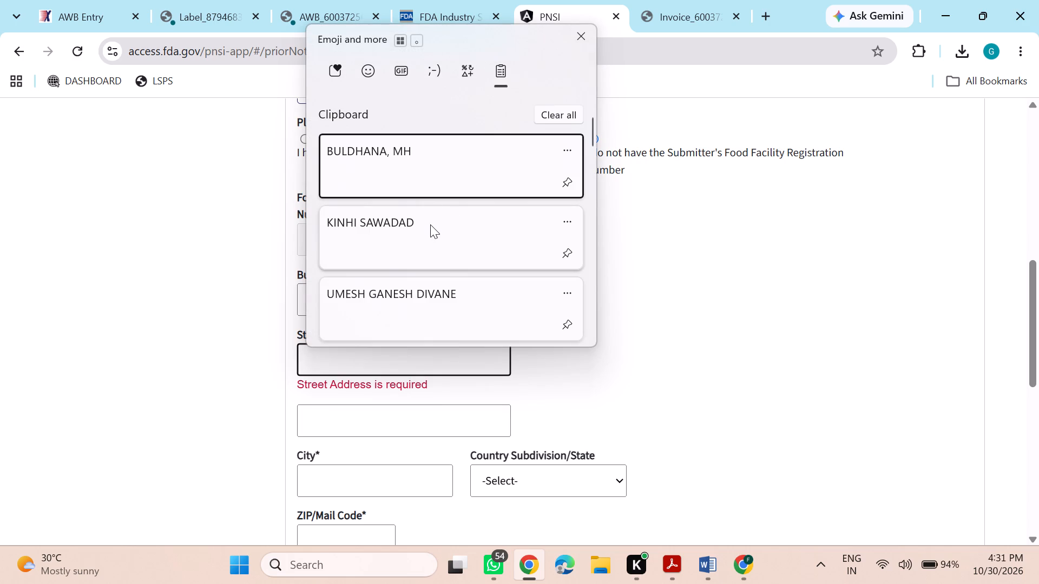
left_click(430, 224)
key("ctrl+v")
key("Tab")
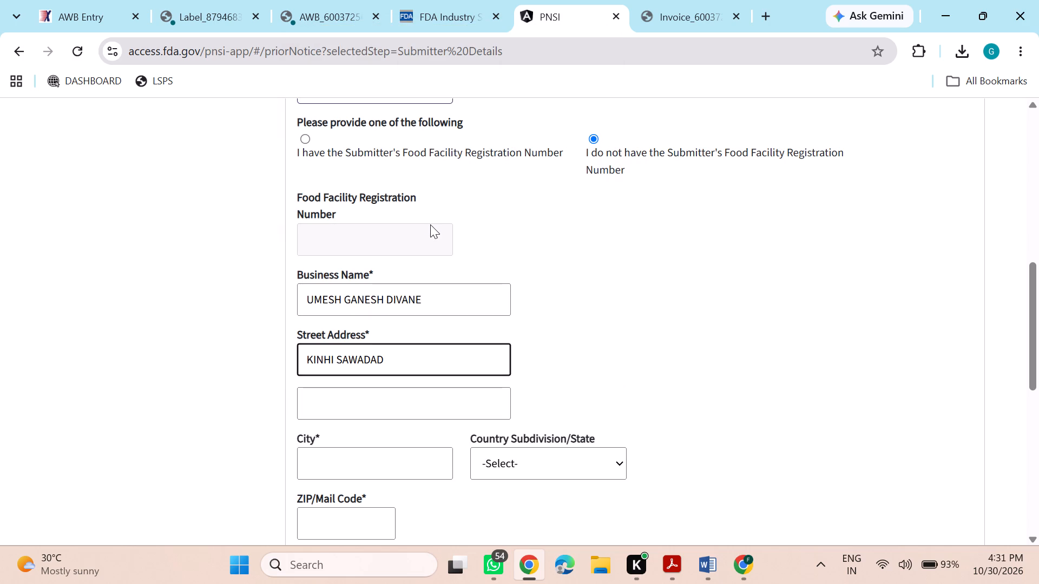
key("super+v")
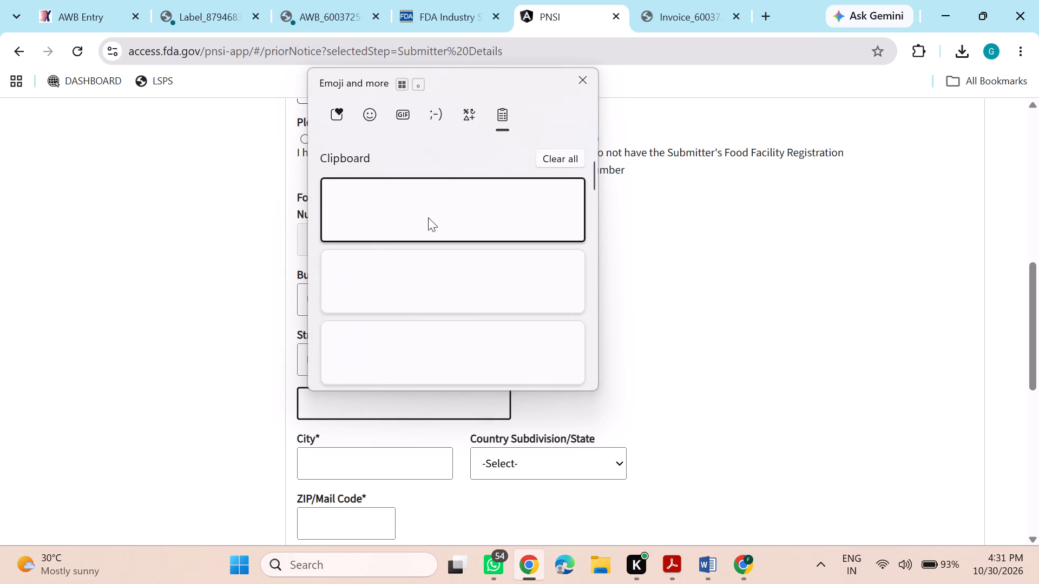
left_click(428, 218)
key("ctrl+v")
key("Tab")
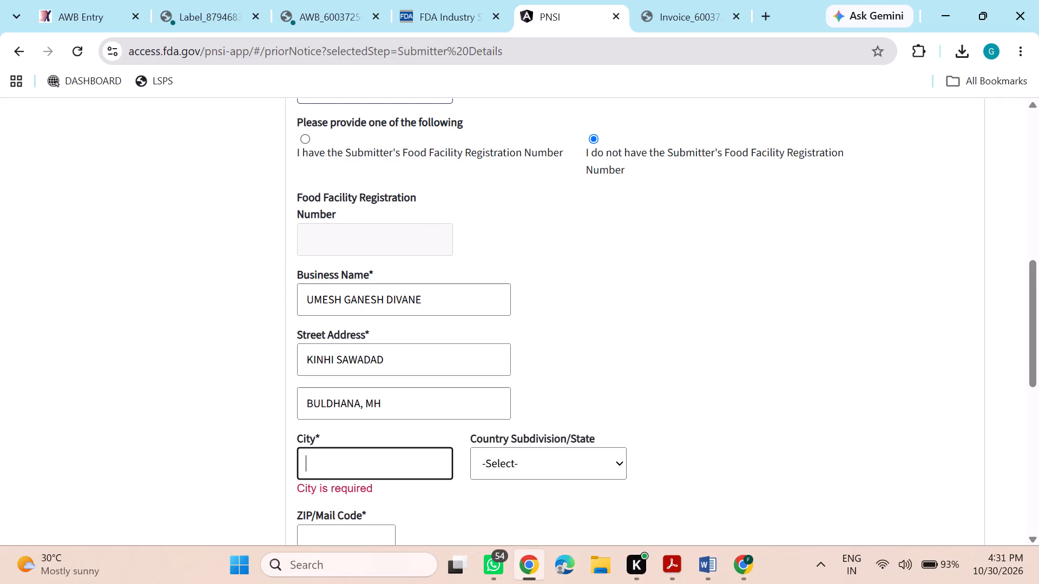
Enter the submitter's city, state and ZIP/mail code from the exporter's invoice address.
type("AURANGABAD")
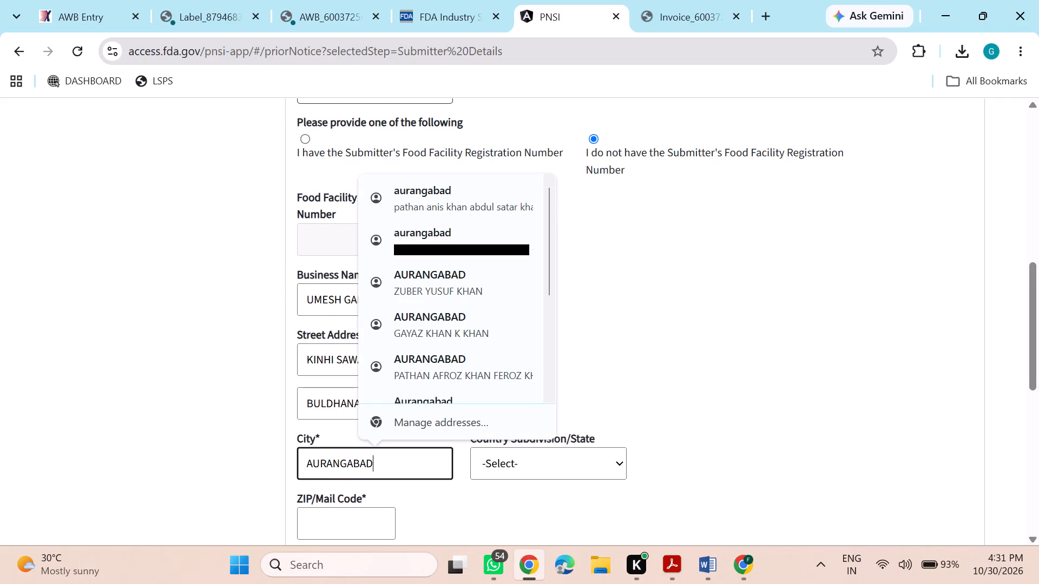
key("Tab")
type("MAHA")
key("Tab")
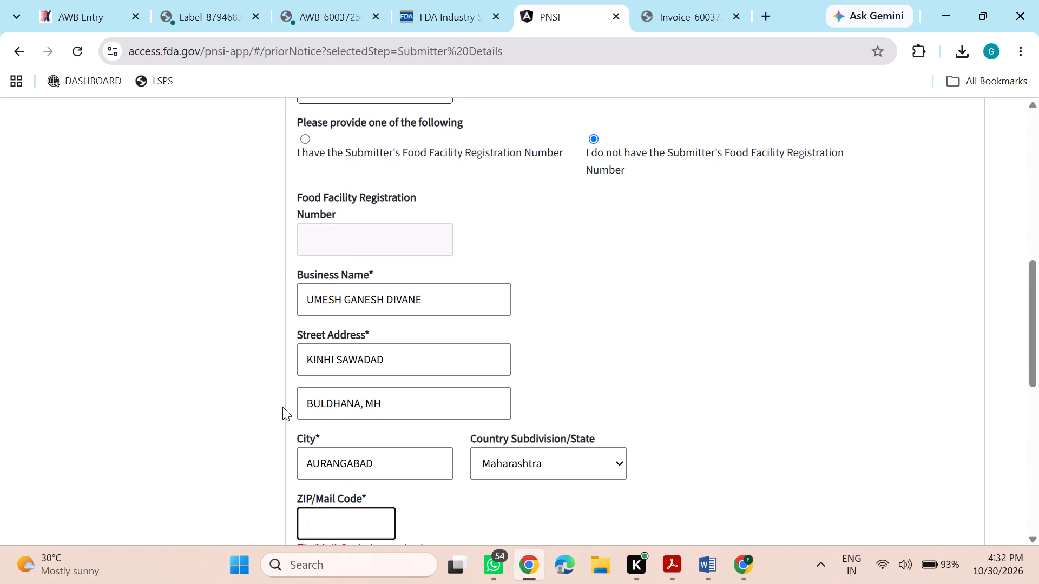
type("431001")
Copy the first and last names from the submitter's business name and enter the first name in the submitter contact information.
scroll(262, 410, "down", 3)
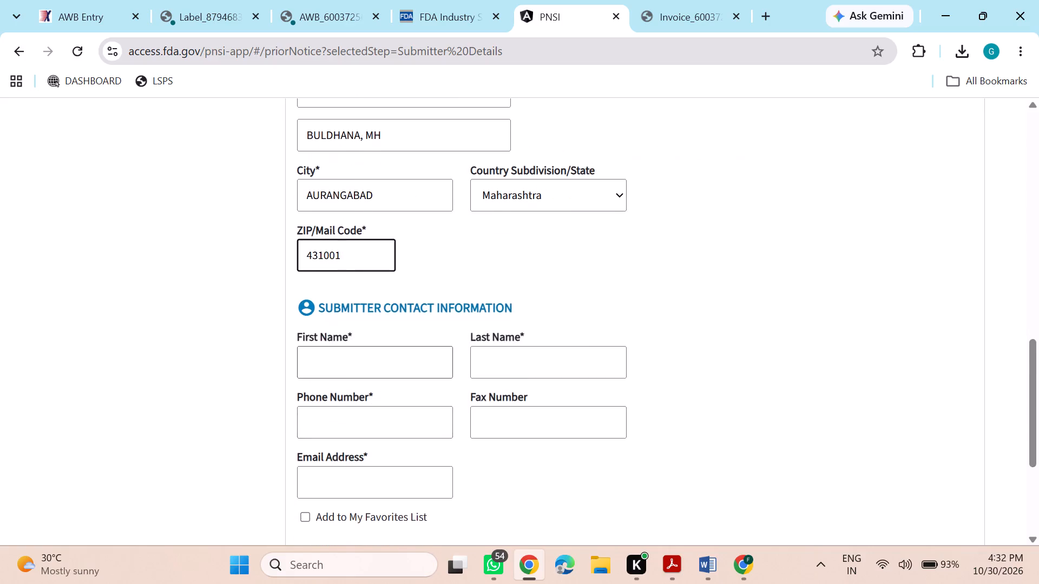
left_click(398, 365)
scroll(398, 365, "up", 1)
scroll(357, 181, "up", 1)
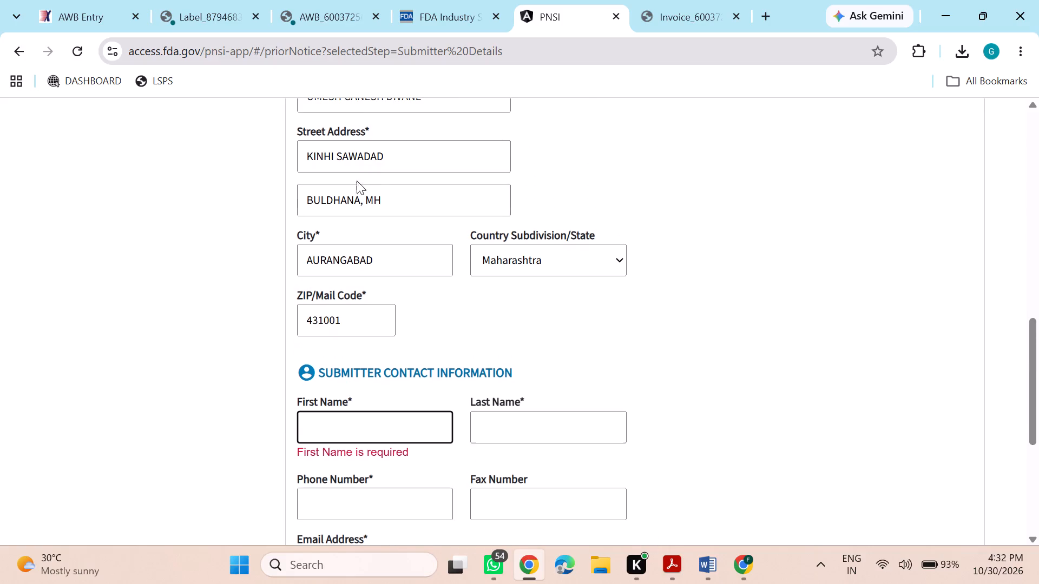
scroll(349, 131, "up", 1)
double_click(328, 120)
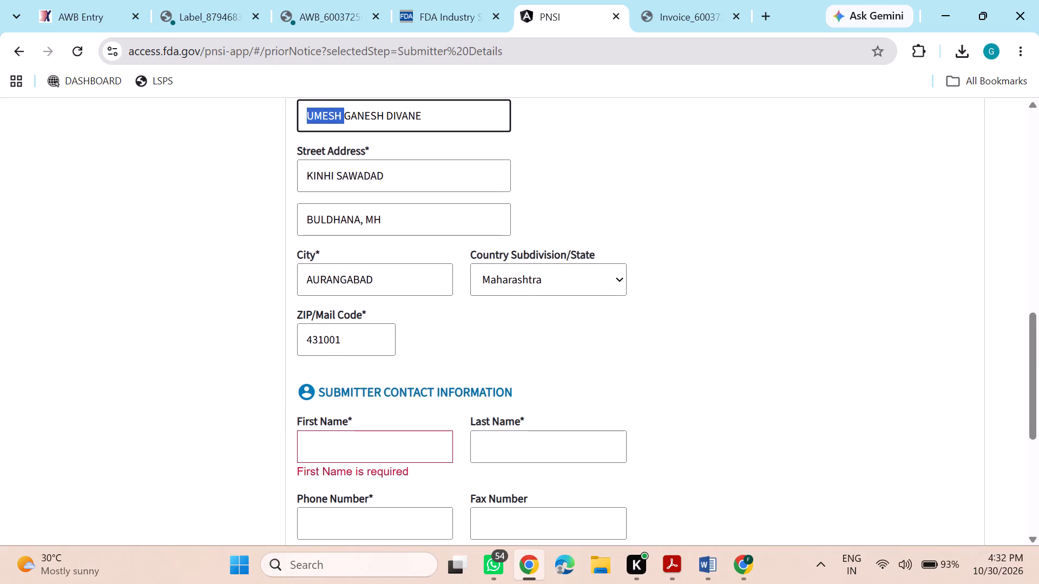
key("ctrl+c")
double_click(400, 112)
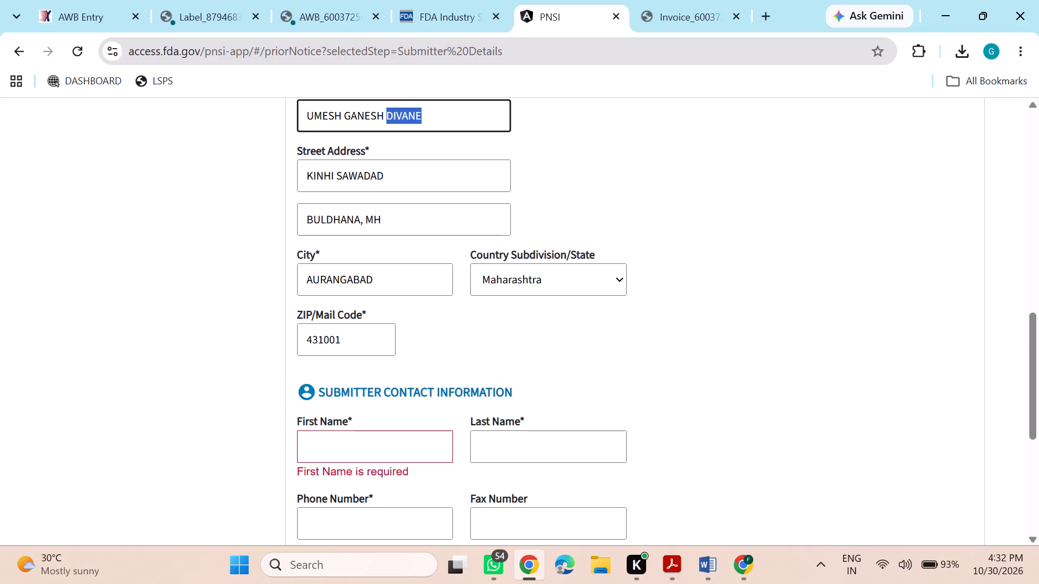
key("ctrl+c")
scroll(400, 112, "down", 1)
left_click(375, 341)
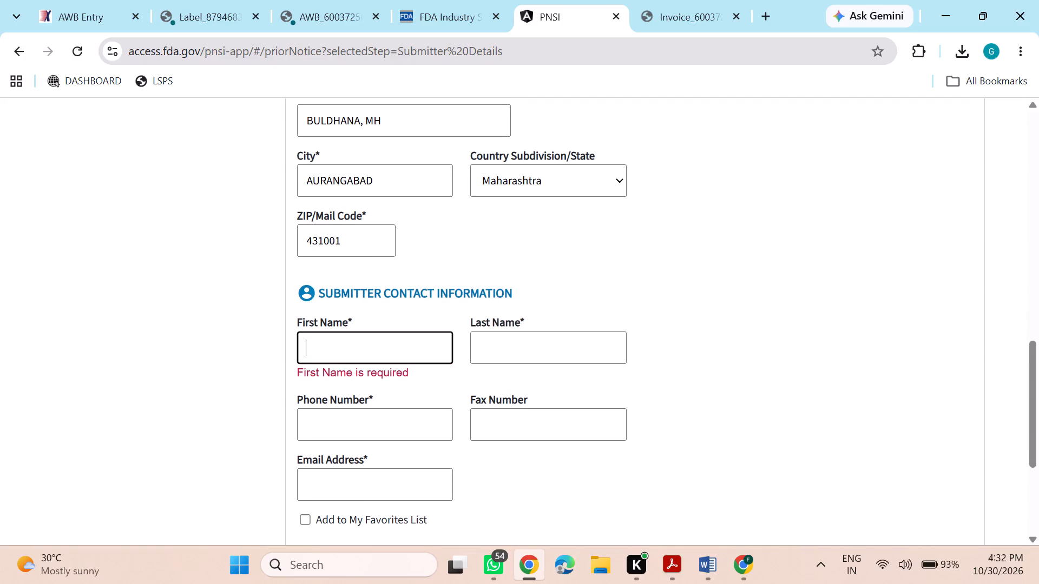
key("super+v")
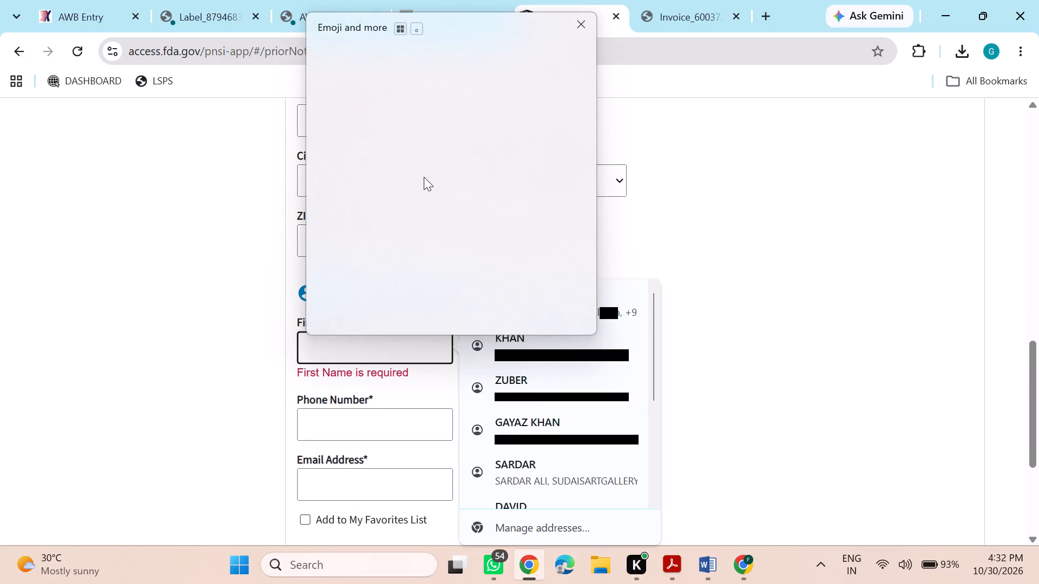
left_click(406, 219)
key("ctrl+v")
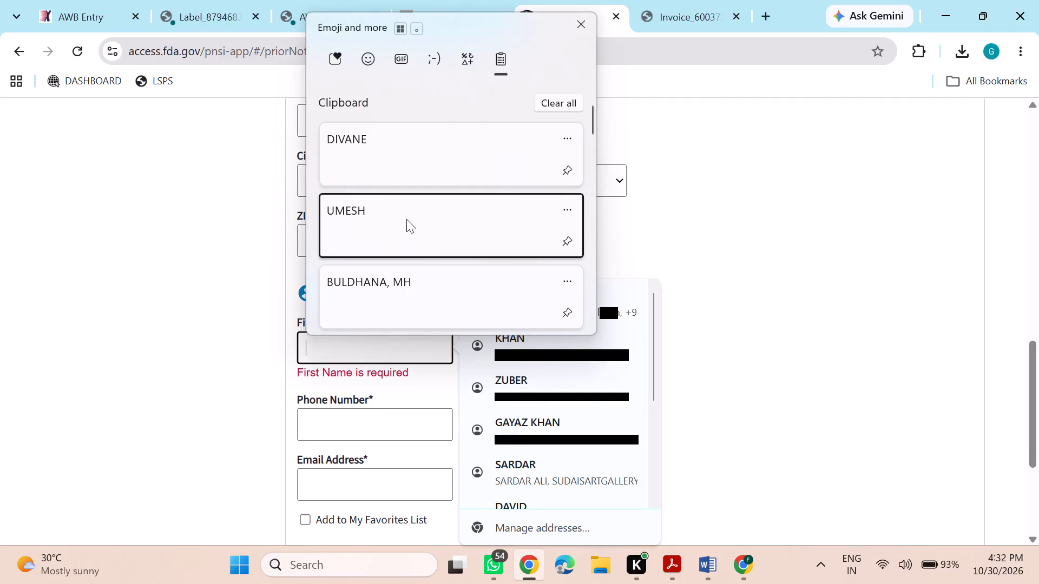
key("Tab")
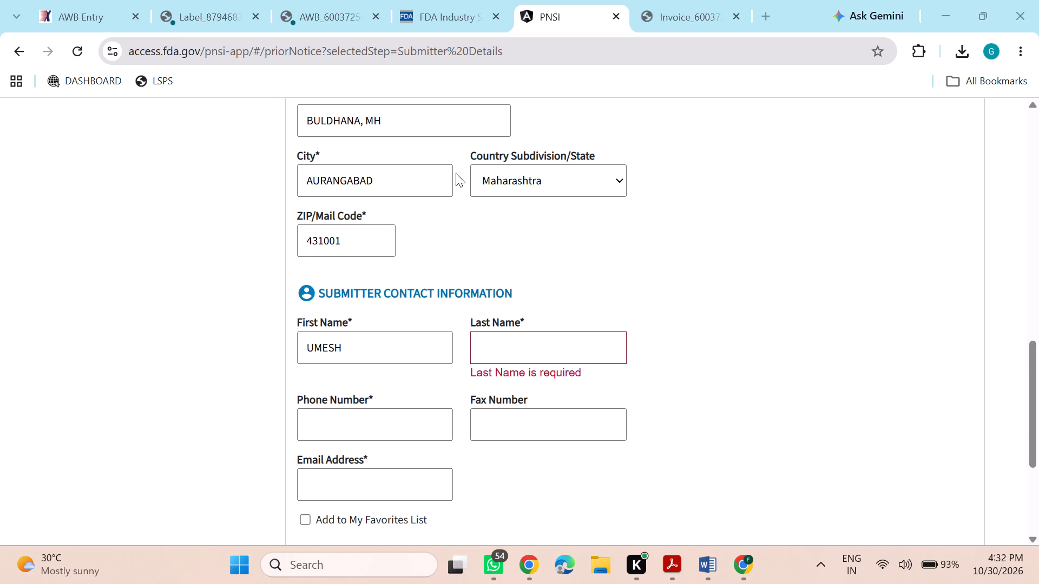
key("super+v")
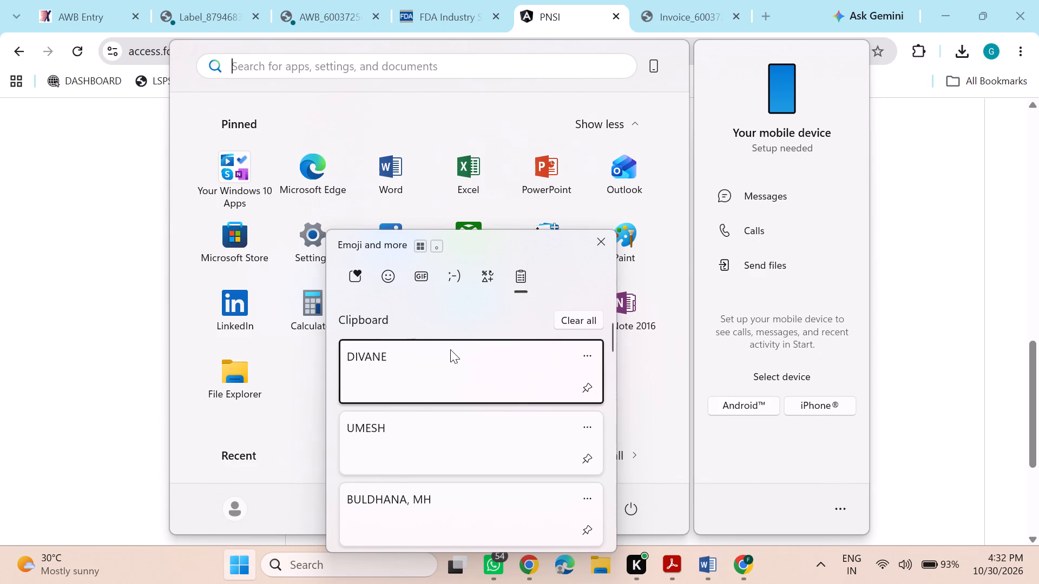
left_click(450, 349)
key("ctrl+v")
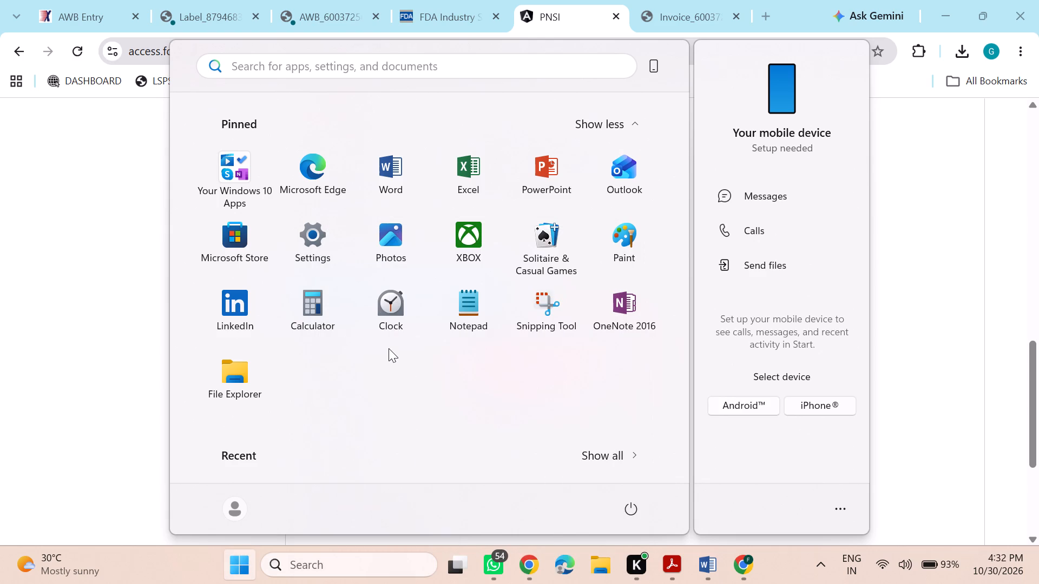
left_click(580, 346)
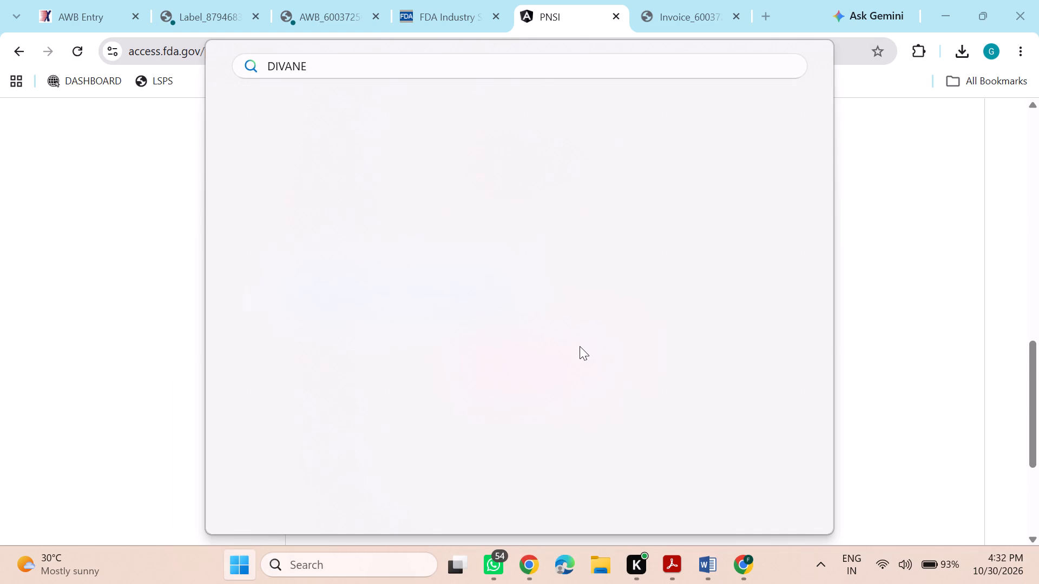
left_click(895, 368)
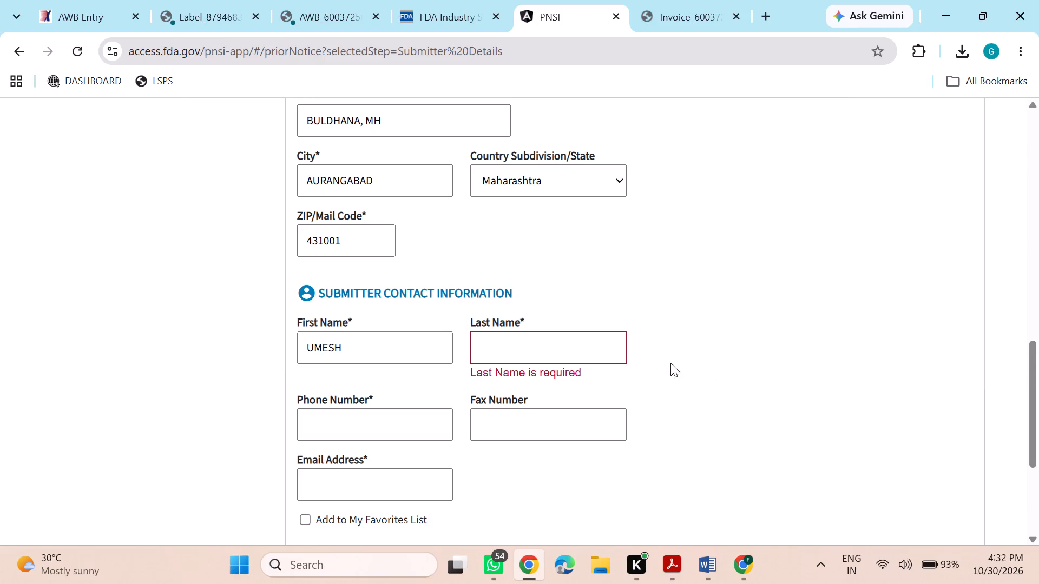
Enter the exporter's copied last name as the last name in the submitter contact information.
left_click(616, 350)
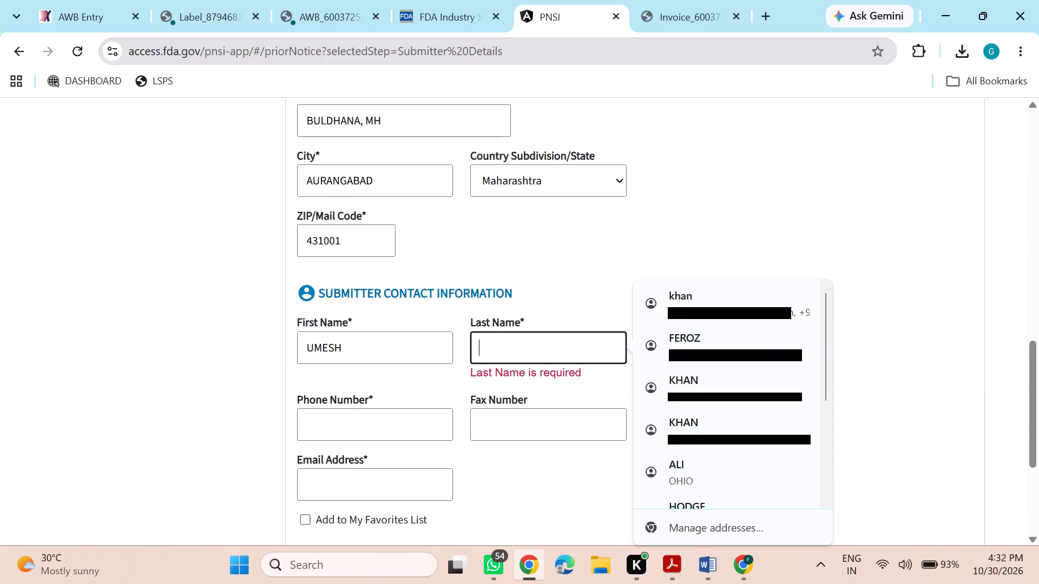
key("super+v")
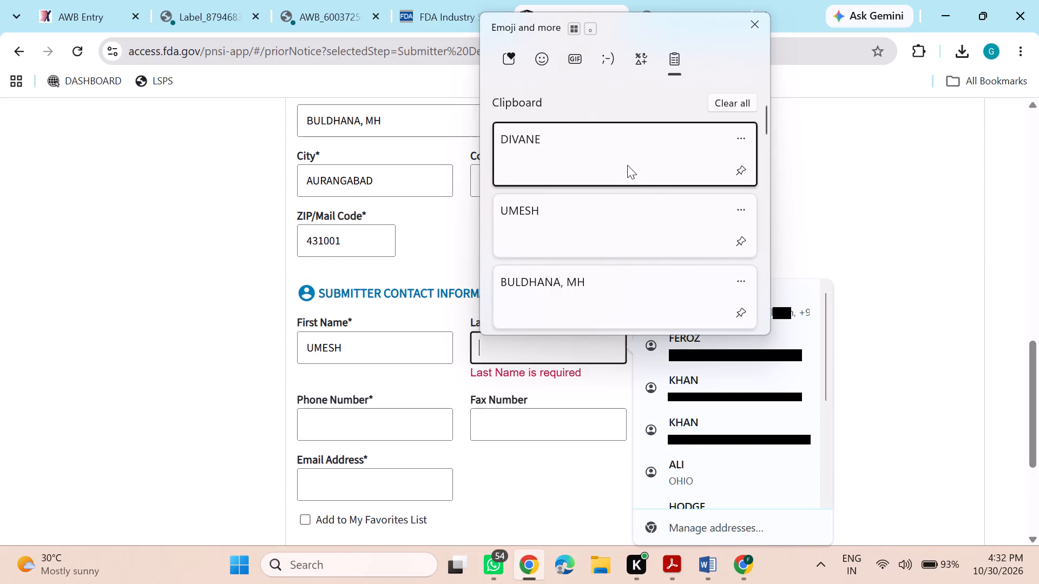
left_click(627, 164)
key("ctrl+v")
Copy the exporter's telephone number from the invoice and enter it as the submitter's phone number.
left_click(394, 392)
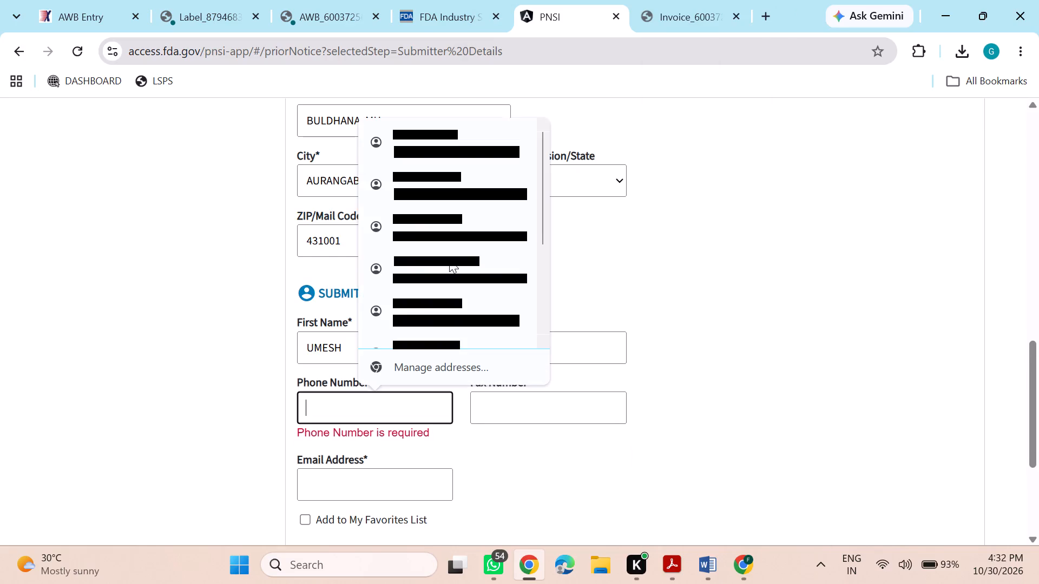
left_click(656, 23)
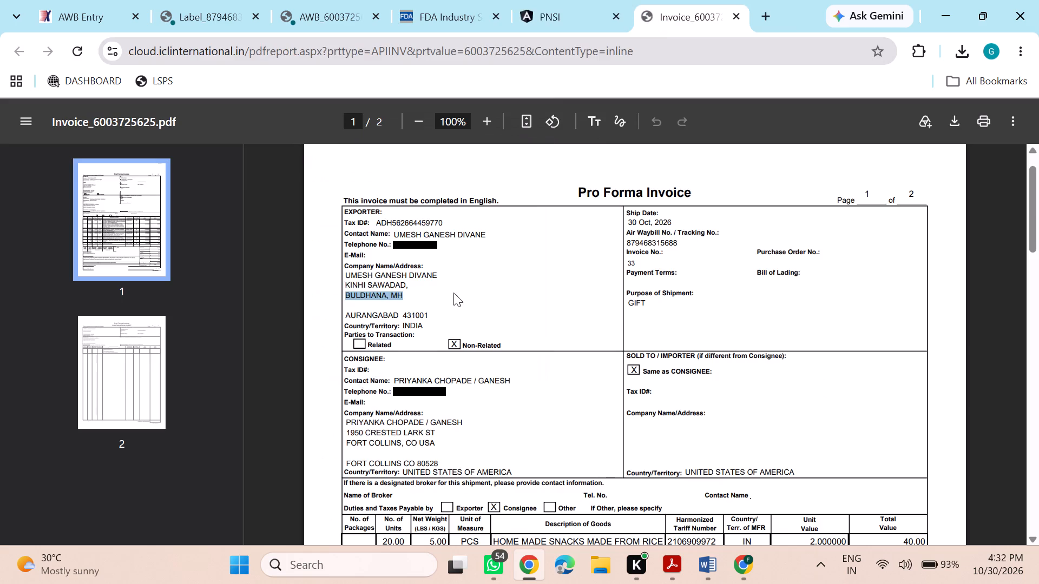
double_click(424, 246)
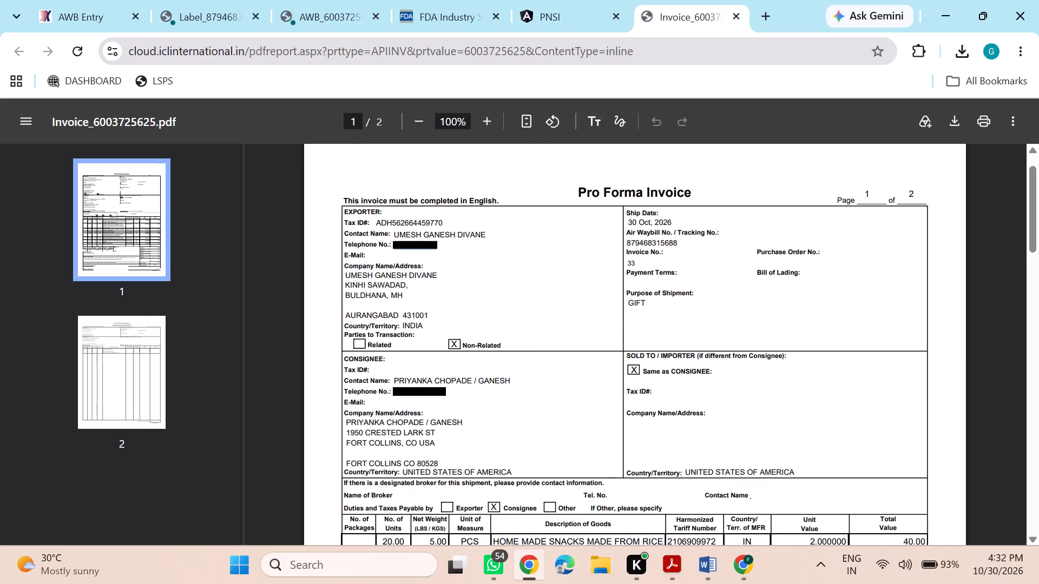
key("ctrl+c")
left_click(543, 36)
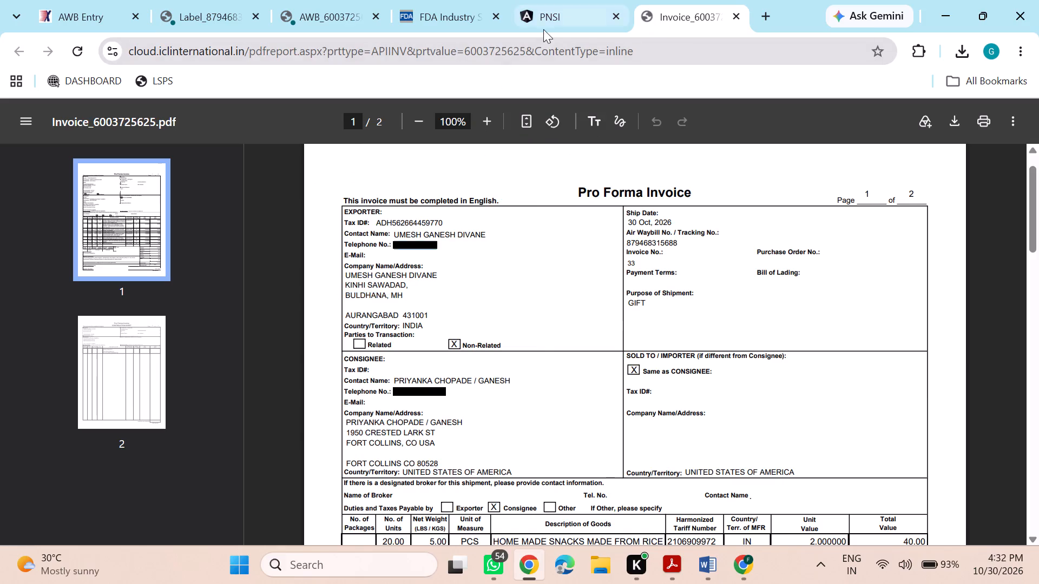
left_click(543, 29)
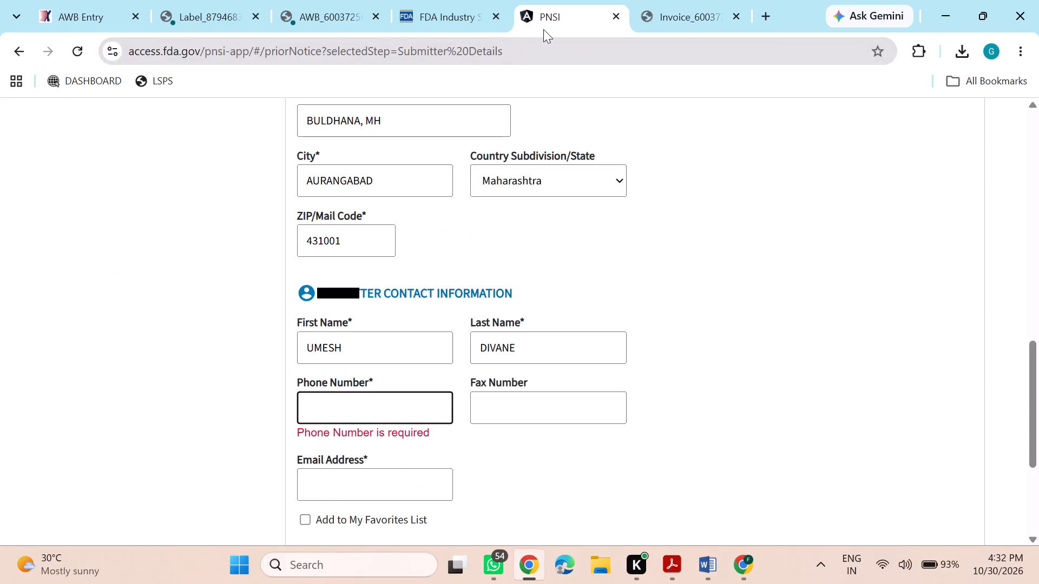
key("ctrl+v")
Fill in the submitter's email address from the saved autofill suggestions.
left_click(389, 459)
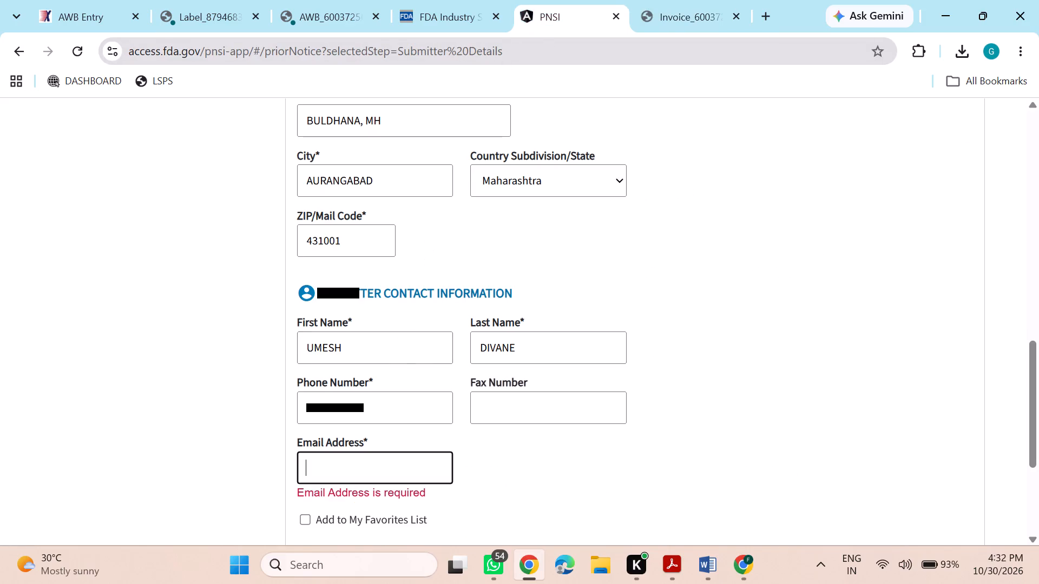
type("CRYST")
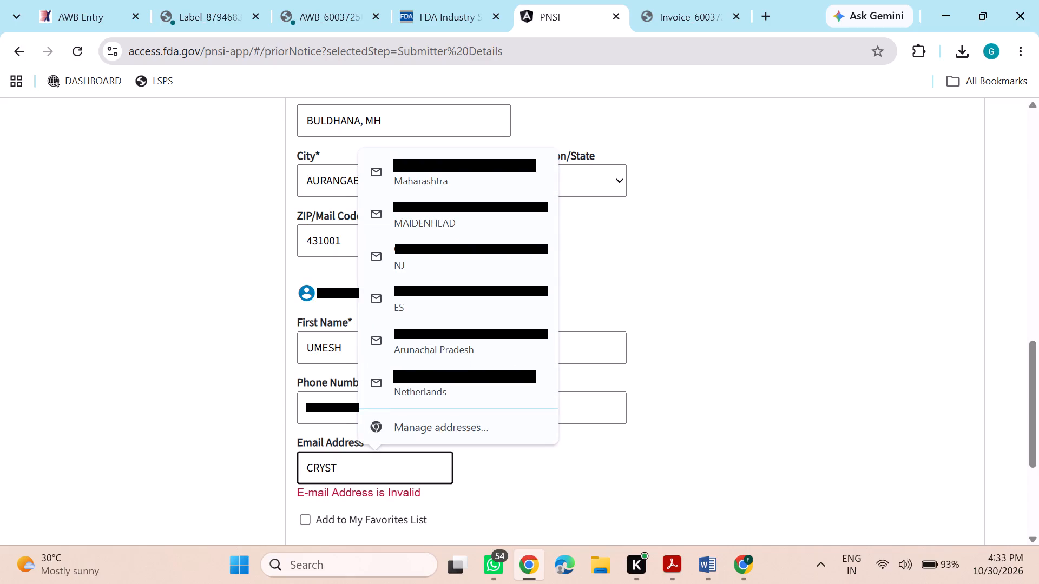
key("Down")
key("Tab")
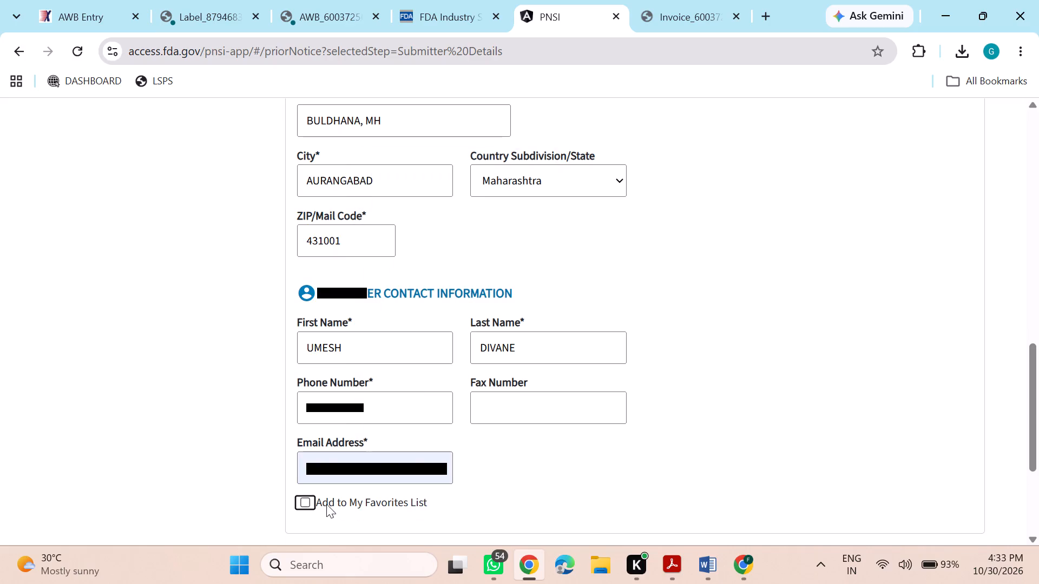
Add the submitter to the favorites list and save the submitter details, declining the browser's address saving and accepting the address as entered.
left_click(305, 500)
scroll(510, 477, "down", 1)
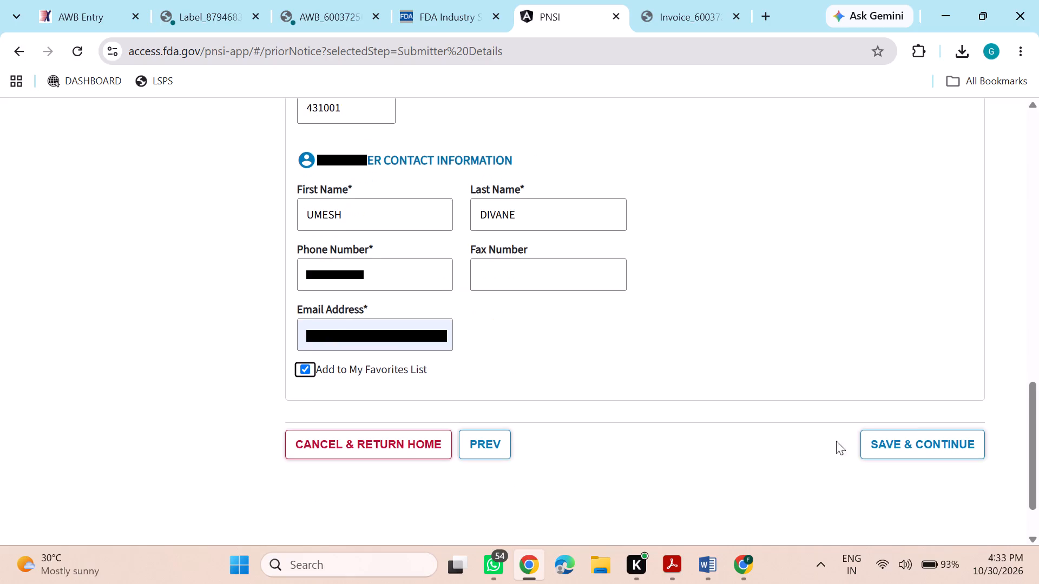
left_click(915, 446)
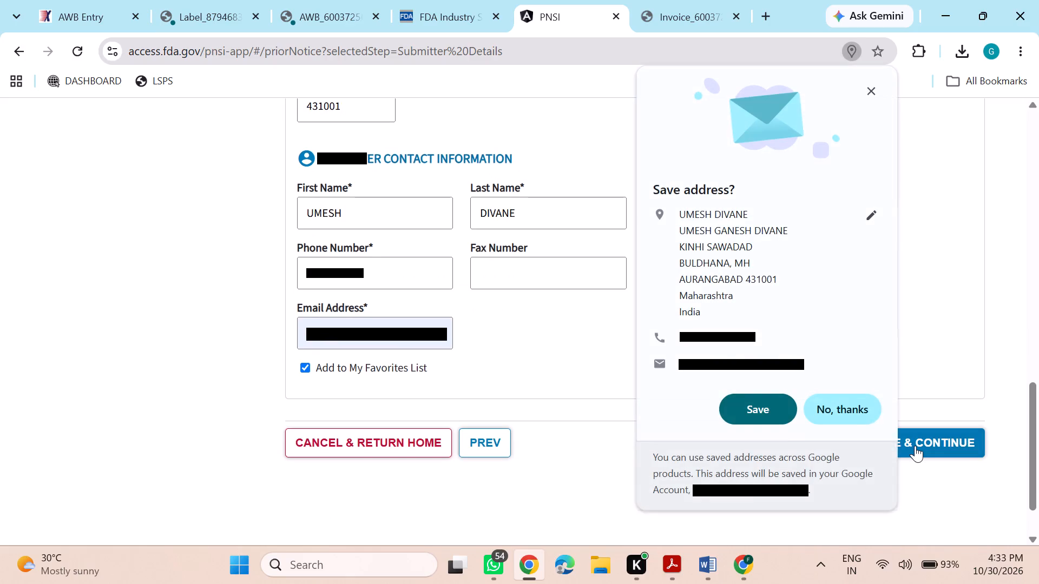
left_click(846, 417)
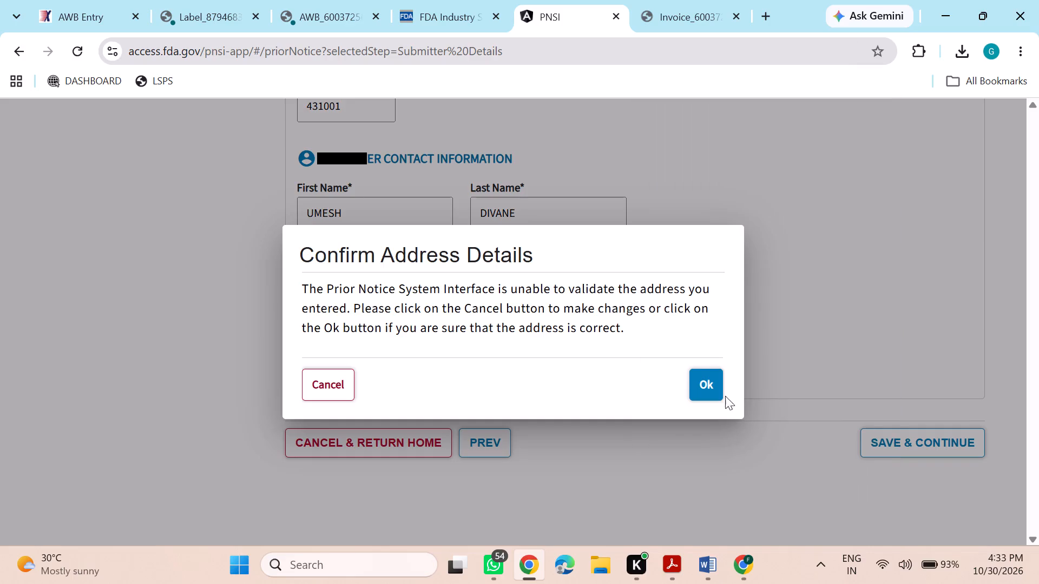
left_click(707, 383)
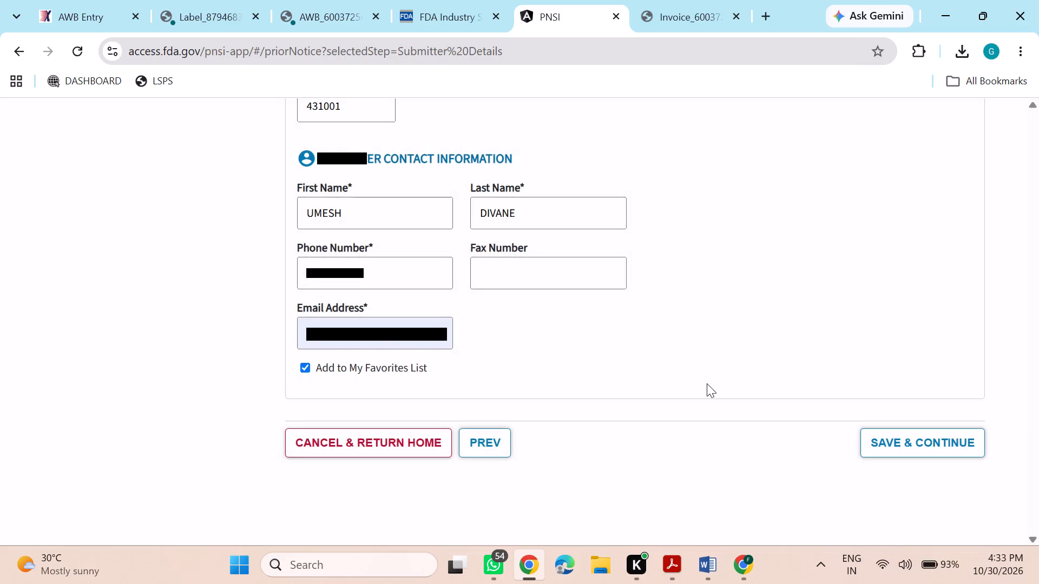
Specify that the submitter is not the importer, set the importer's country to United States (US), and choose Name and Full Address.
left_click(623, 284)
scroll(623, 284, "down", 2)
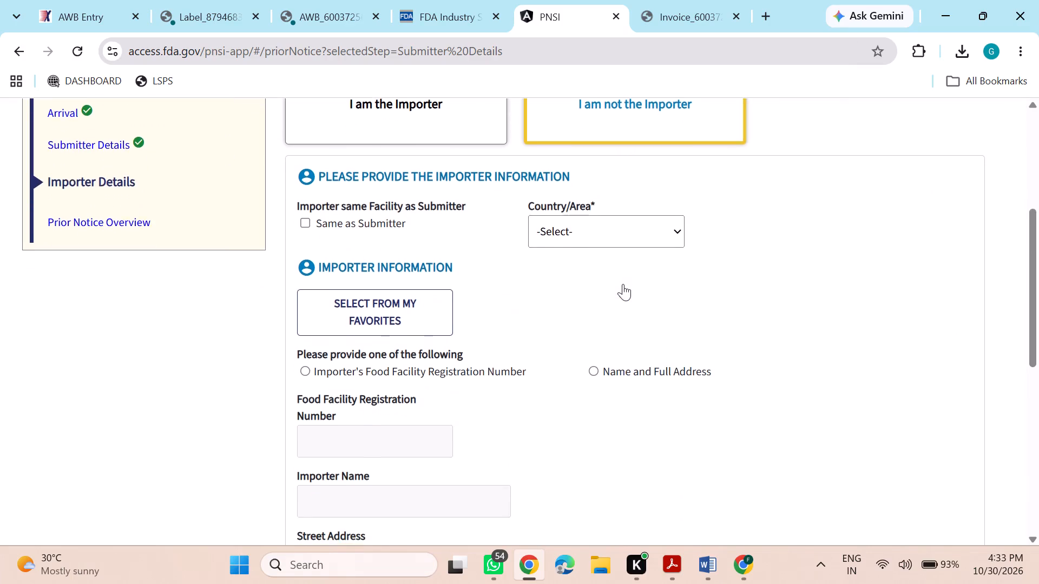
left_click(602, 243)
type("UUUUU")
key("Tab")
scroll(602, 243, "down", 1)
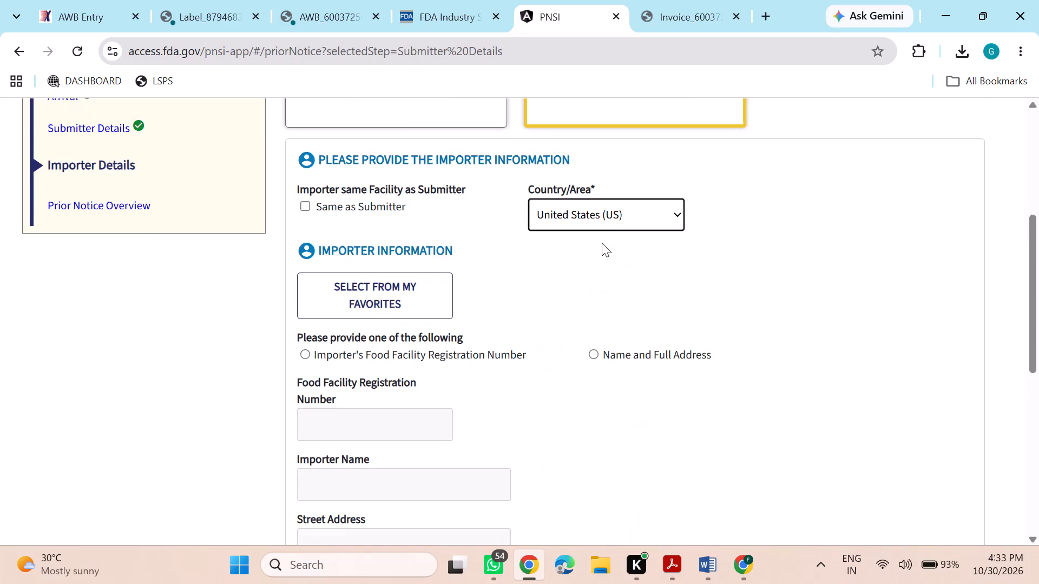
scroll(602, 243, "down", 1)
left_click(615, 268)
Copy the consignee's first and last name from the company name line of the invoice for the importer name.
left_click(433, 397)
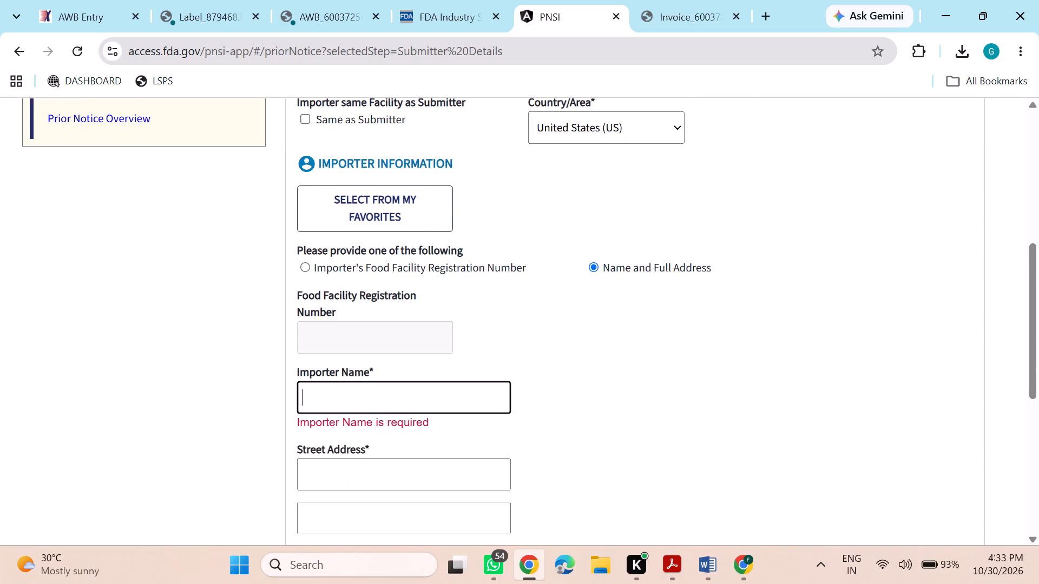
left_click(687, 4)
scroll(593, 215, "down", 1)
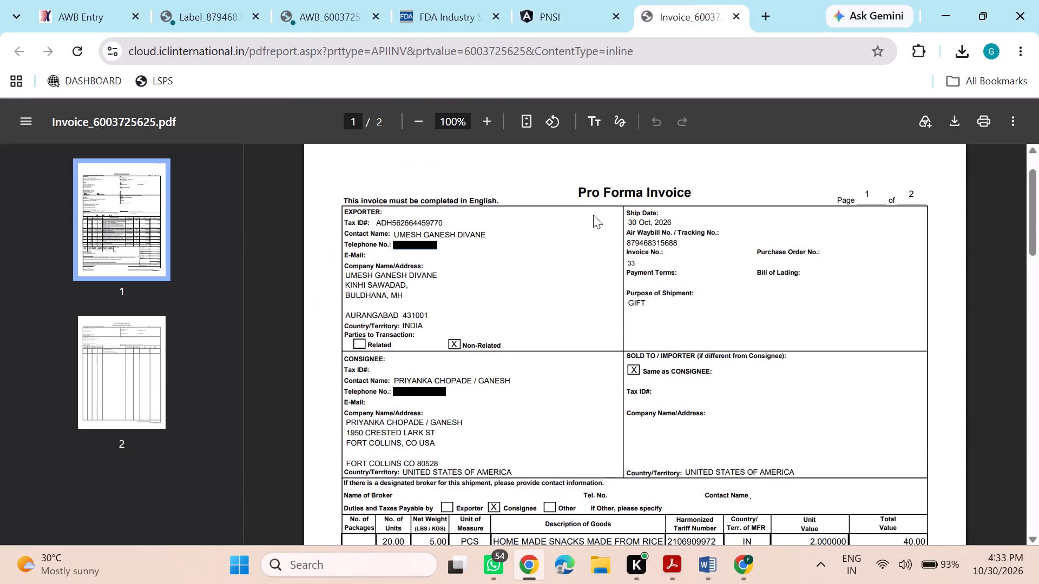
scroll(593, 215, "down", 1)
left_click_drag(345, 335, 422, 336)
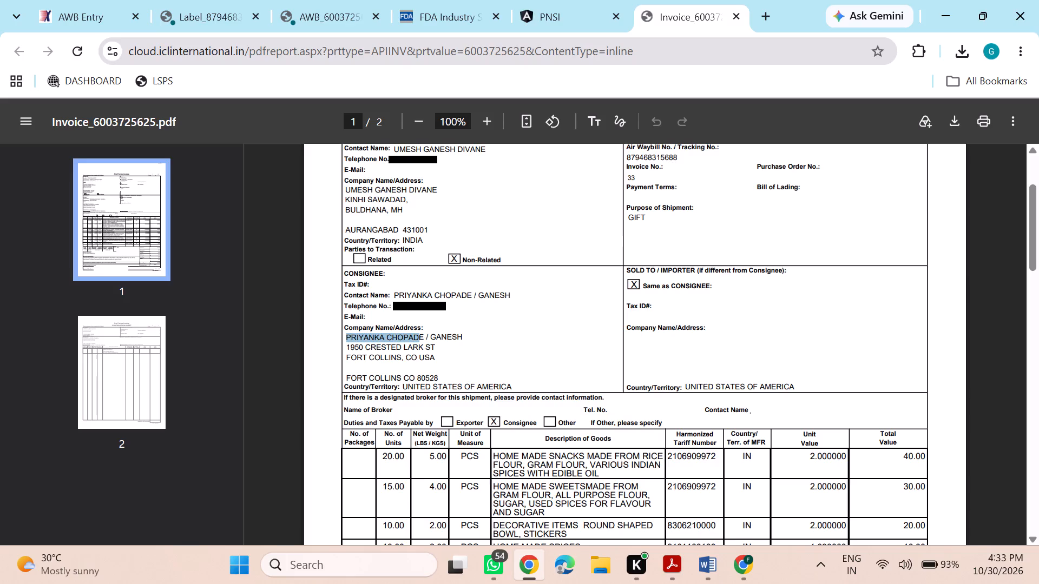
left_click_drag(422, 336, 364, 336)
left_click_drag(364, 336, 361, 336)
left_click_drag(424, 337, 387, 338)
left_click_drag(387, 338, 341, 332)
left_click_drag(341, 332, 374, 338)
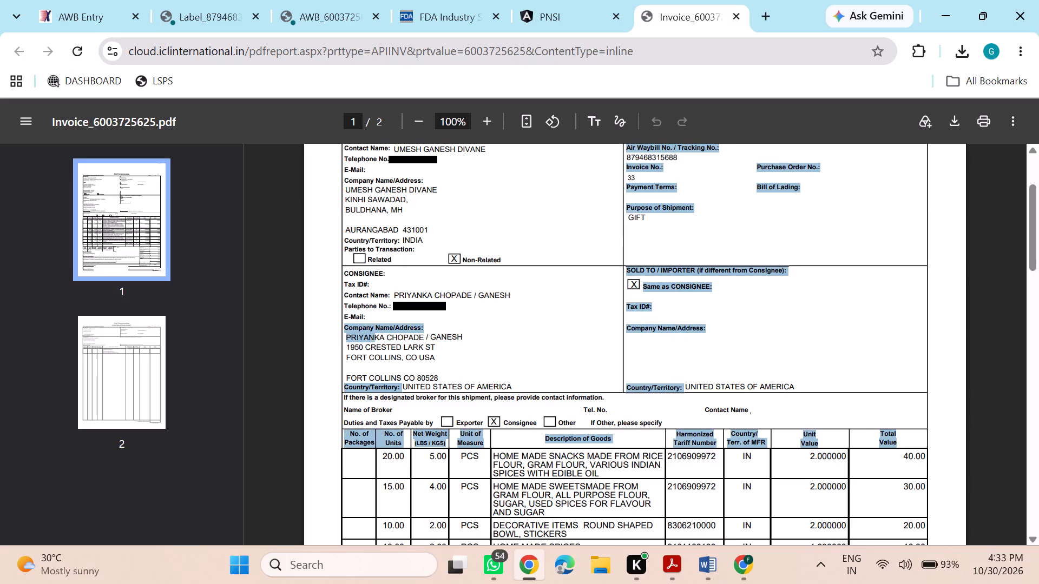
left_click(374, 338)
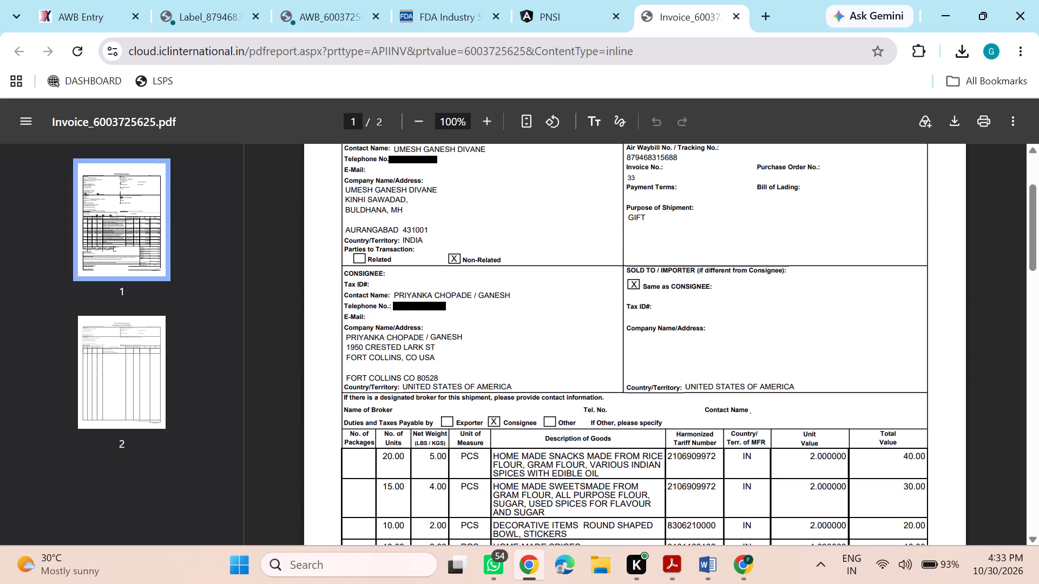
left_click_drag(423, 336, 340, 336)
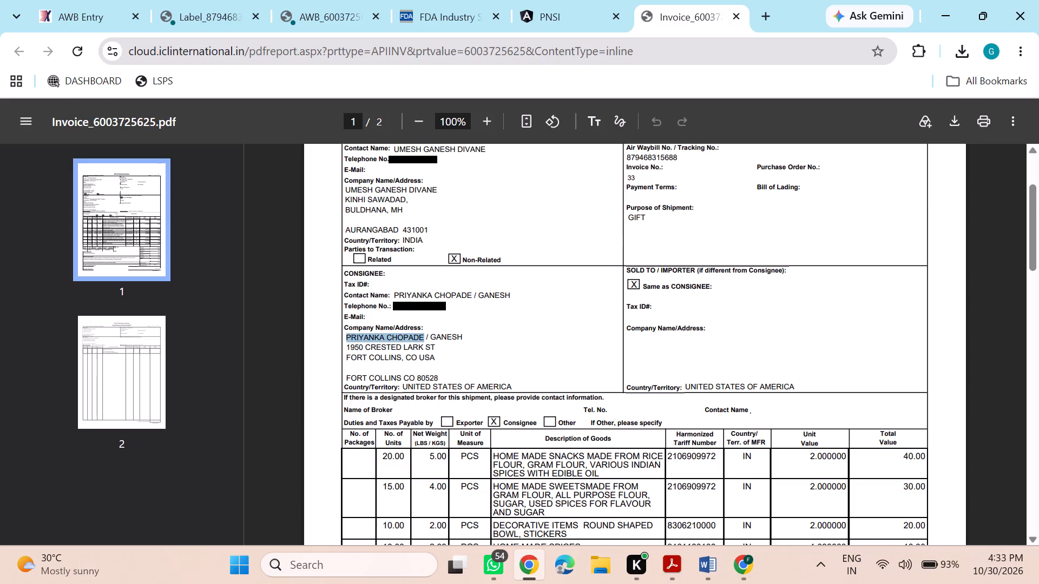
left_click_drag(340, 336, 340, 336)
key("ctrl+c")
Copy the consignee's two address lines, ZIP code and city separately from the invoice.
left_click_drag(343, 347, 437, 346)
key("ctrl+c")
left_click_drag(345, 355, 442, 359)
key("ctrl+c")
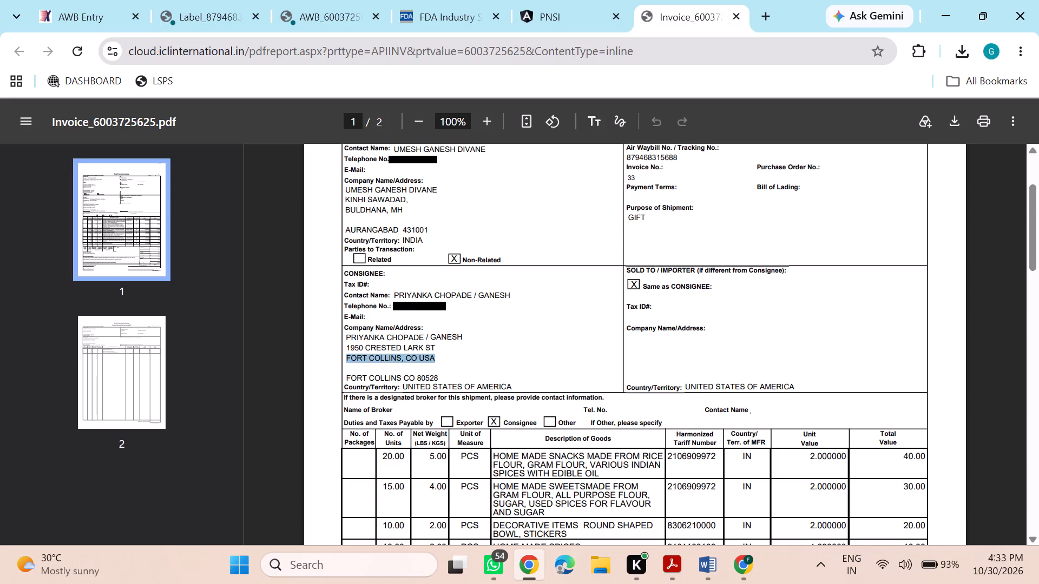
double_click(422, 373)
key("ctrl+c")
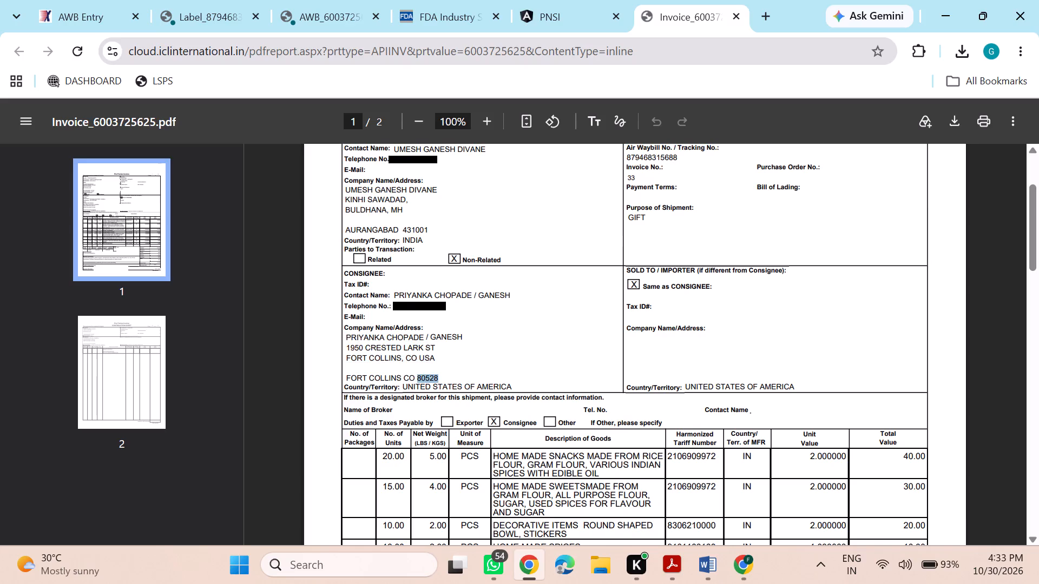
left_click_drag(344, 376, 387, 373)
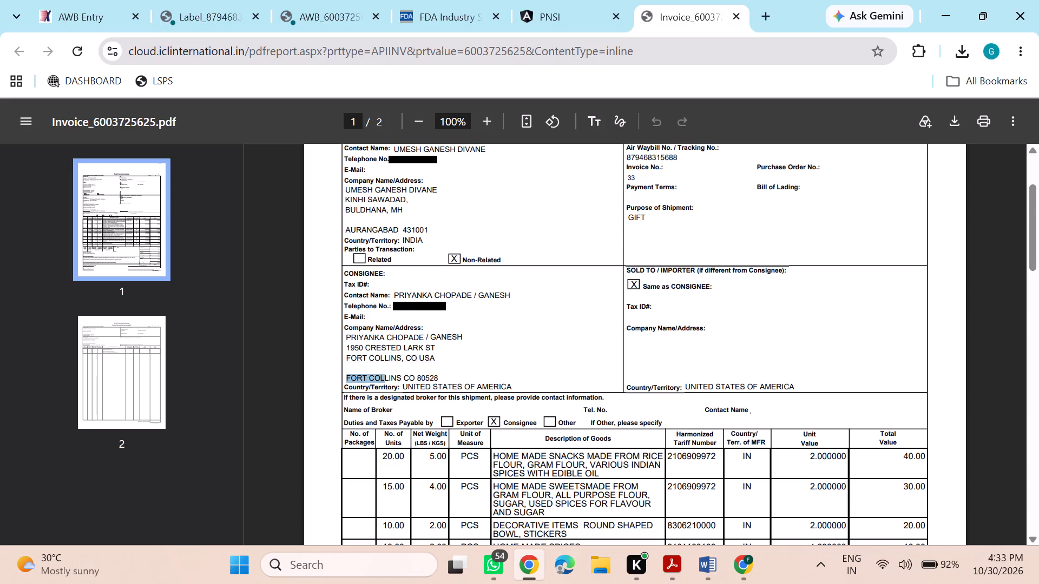
left_click_drag(387, 373, 402, 373)
left_click_drag(402, 373, 402, 374)
key("ctrl+c")
Enter the consignee's copied name as the importer name.
left_click(588, 0)
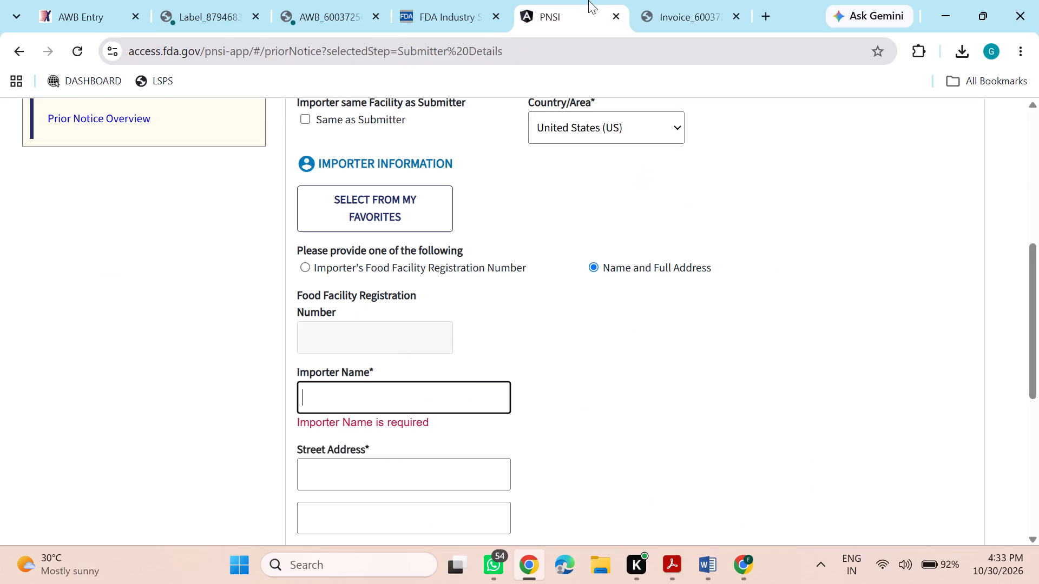
key("super+v")
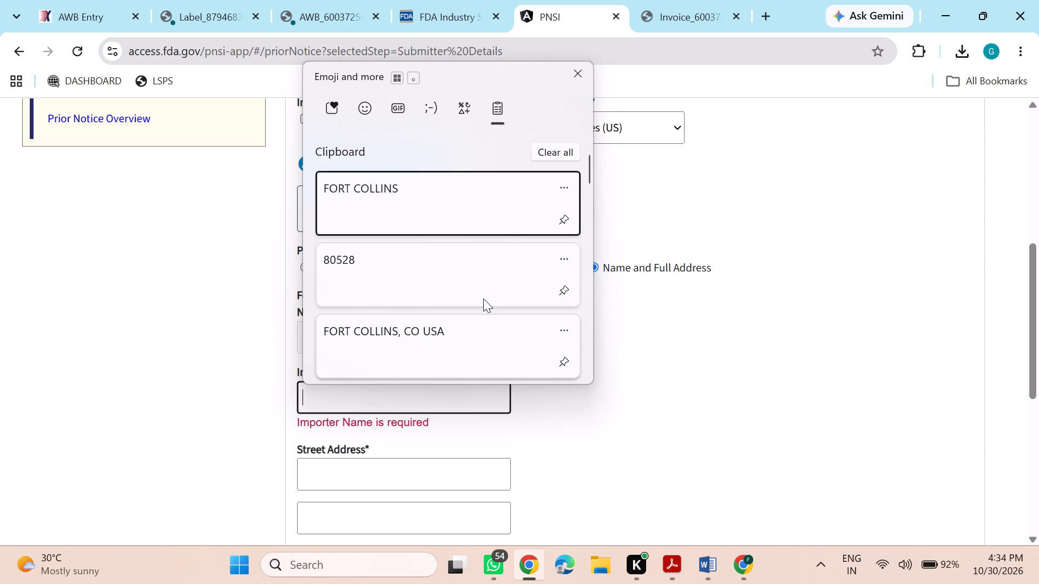
scroll(484, 295, "down", 2)
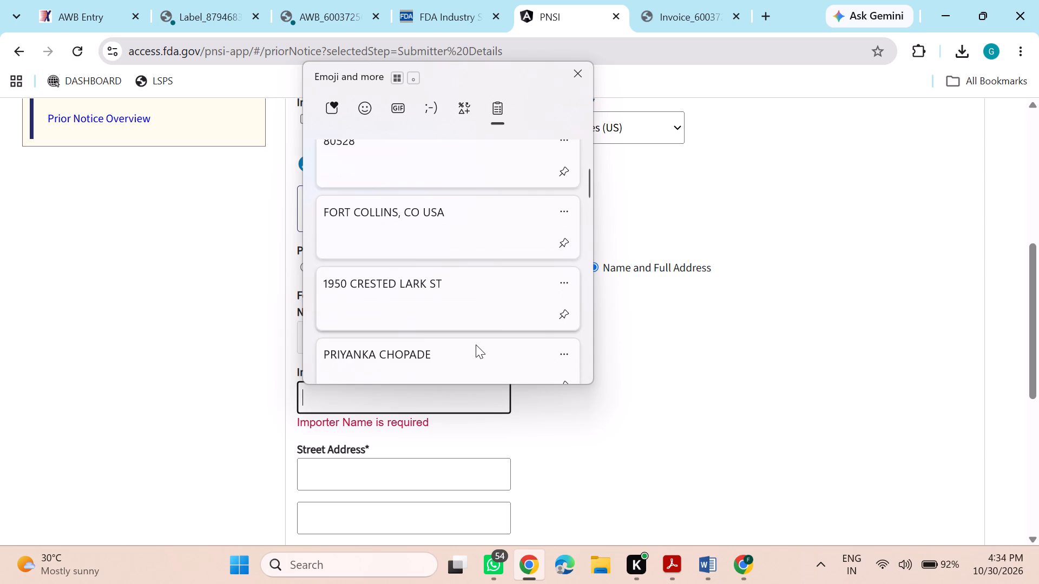
left_click(474, 353)
key("ctrl+v")
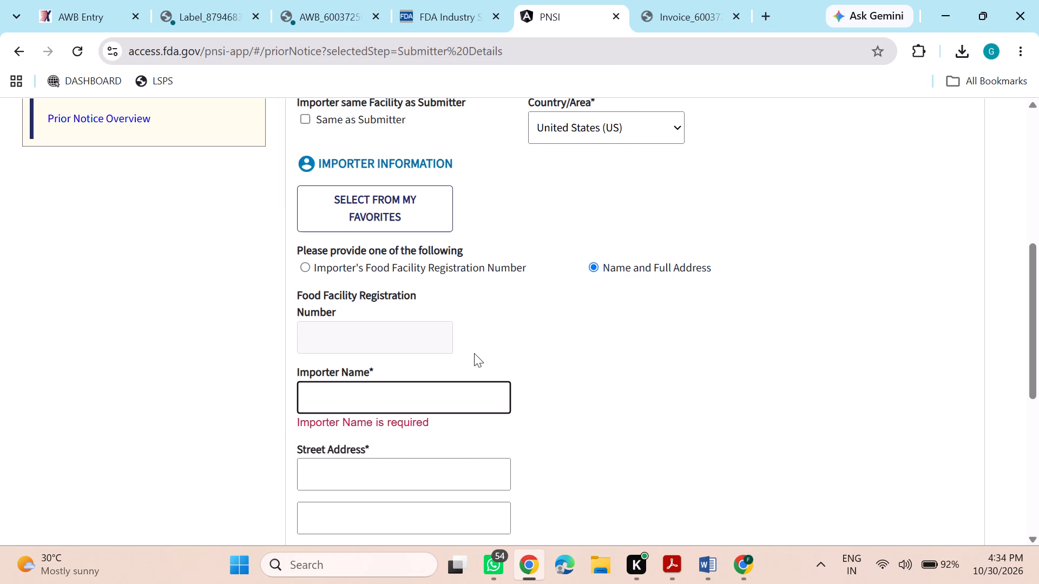
key("Tab")
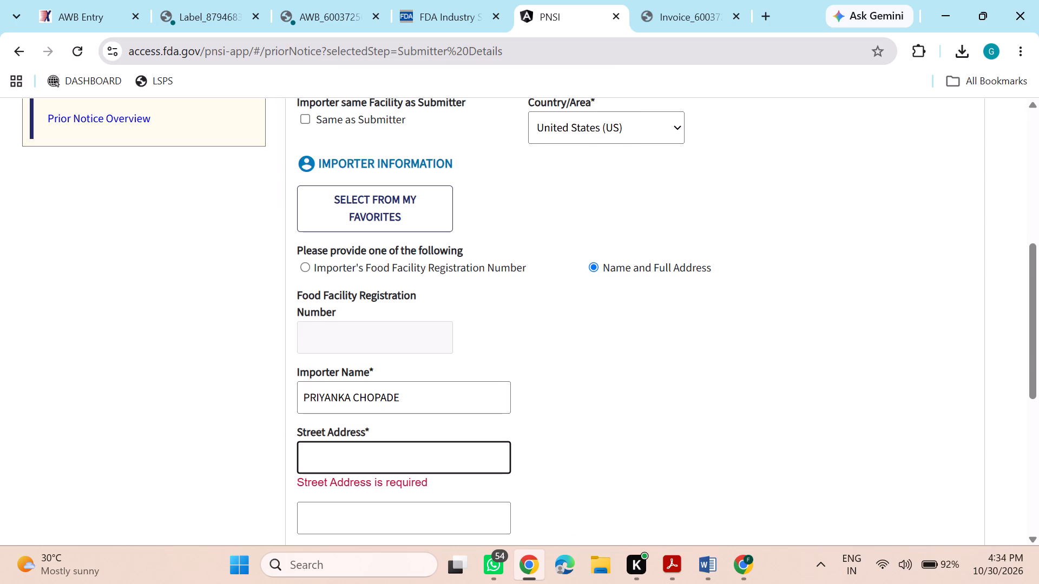
Fill the importer's two street address lines with the consignee's address lines copied from the invoice.
key("super+v")
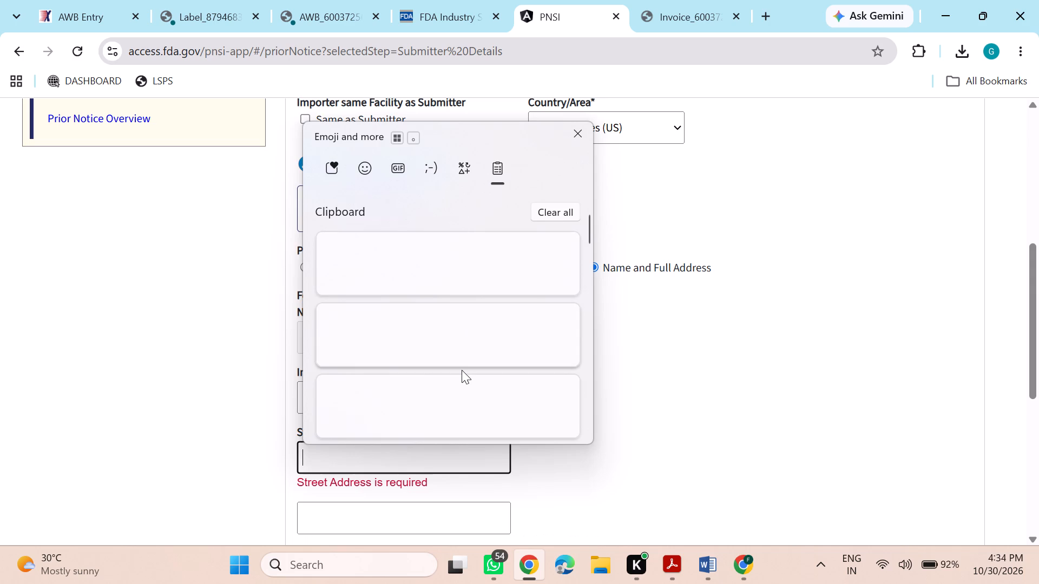
scroll(462, 370, "down", 1)
left_click(462, 370)
key("ctrl+v")
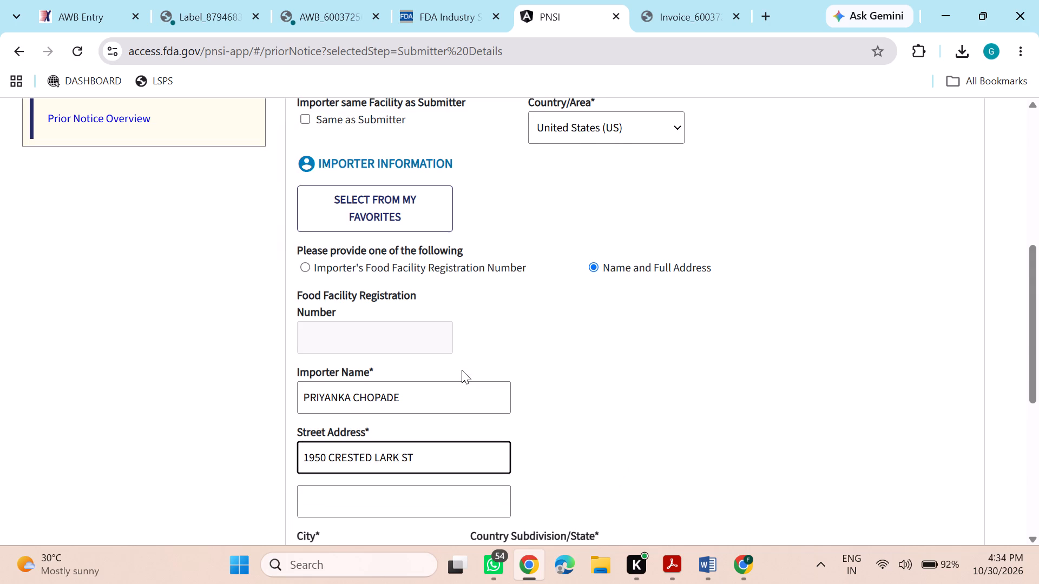
key("Tab")
key("super+v")
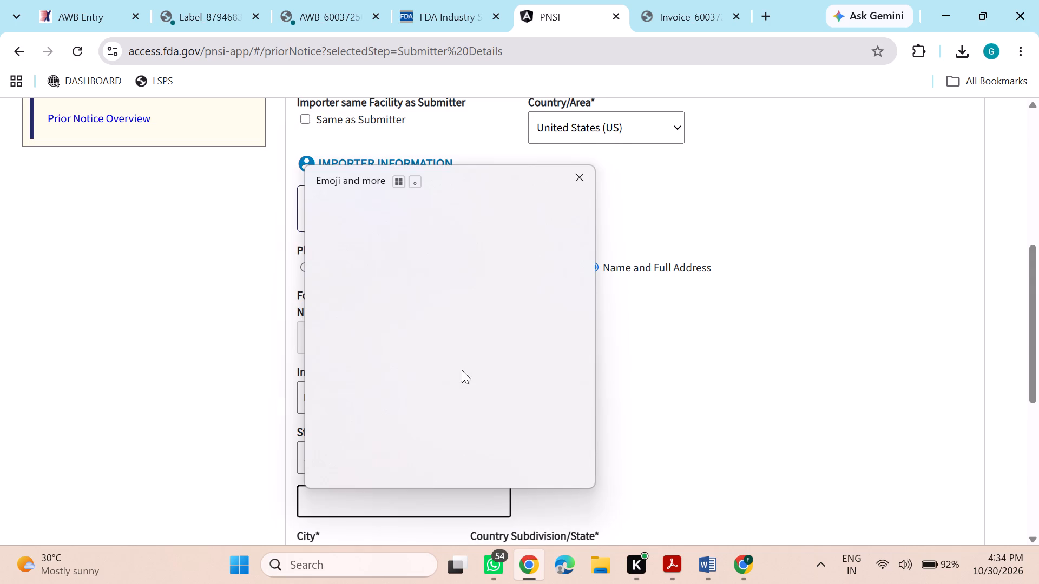
left_click(450, 444)
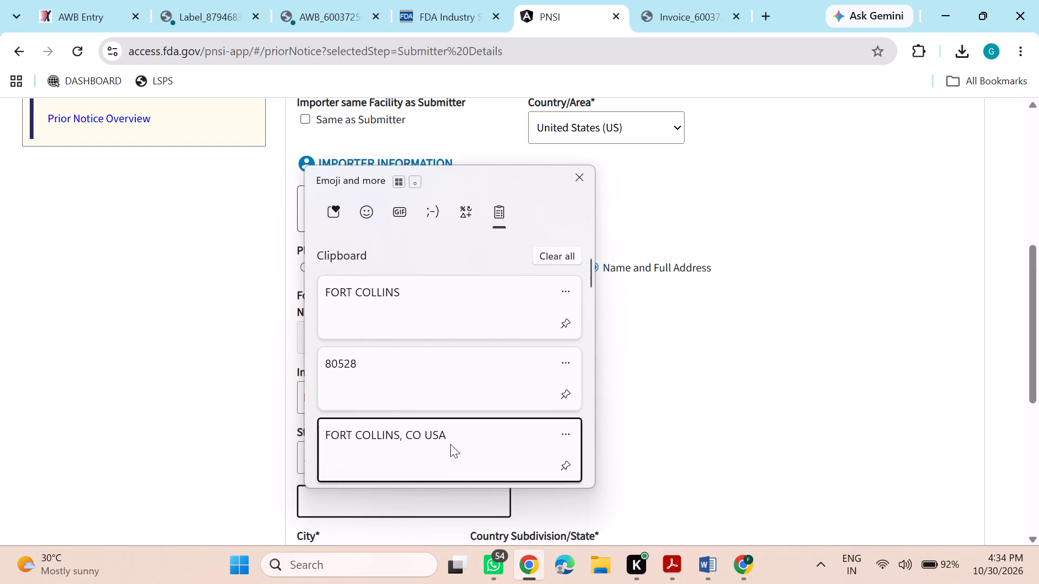
key("ctrl+v")
Enter the consignee's copied city as the importer's city and set the state to Colorado.
scroll(450, 444, "down", 1)
left_click(428, 459)
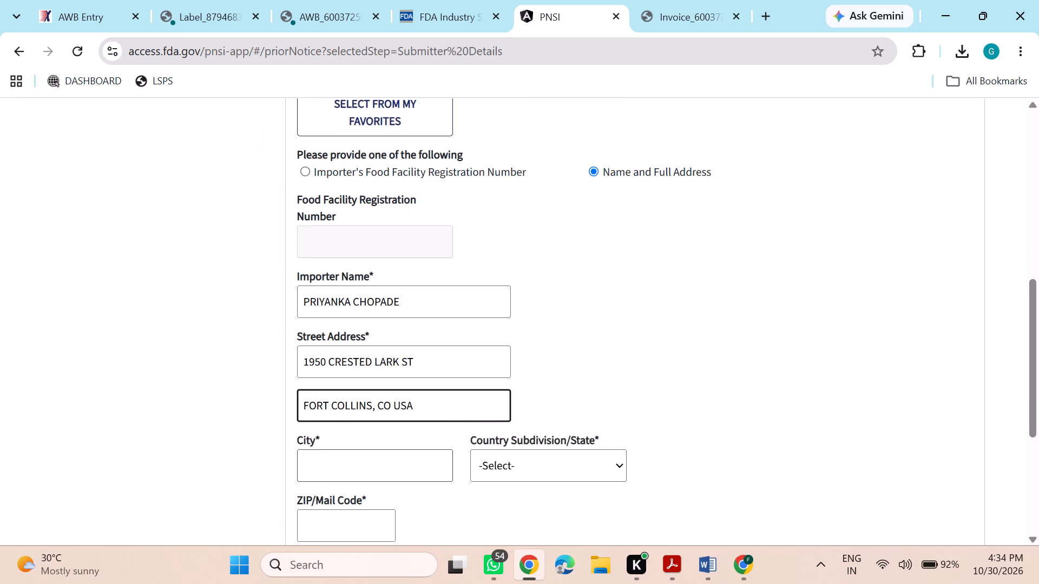
key("super+v")
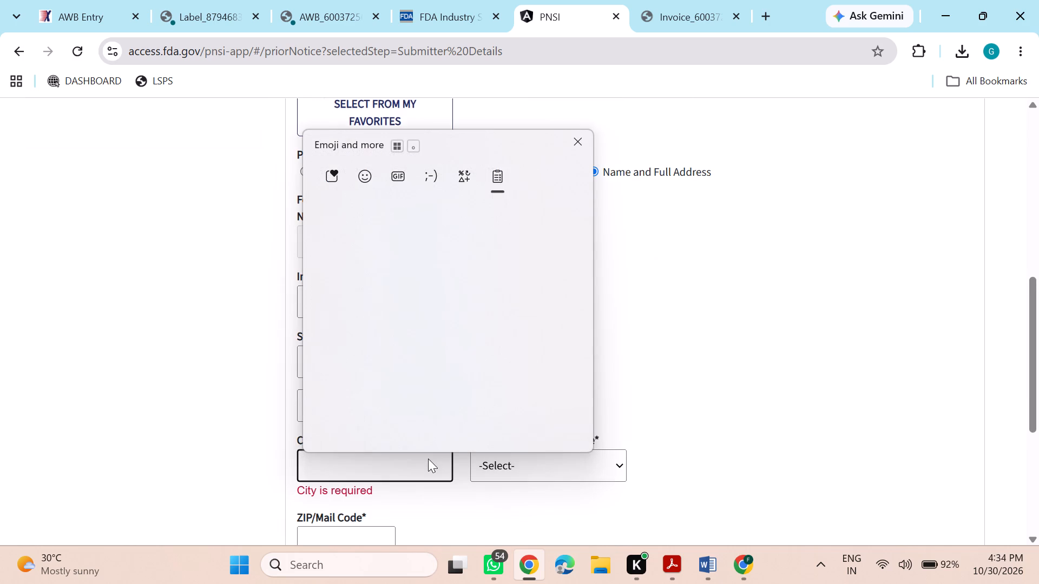
left_click(446, 275)
key("ctrl+v")
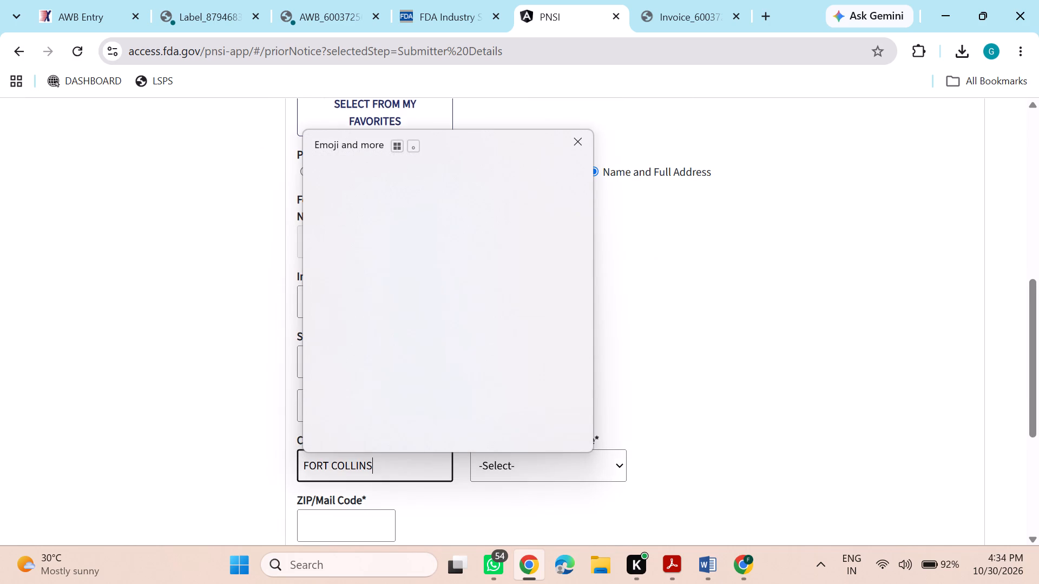
key("Tab")
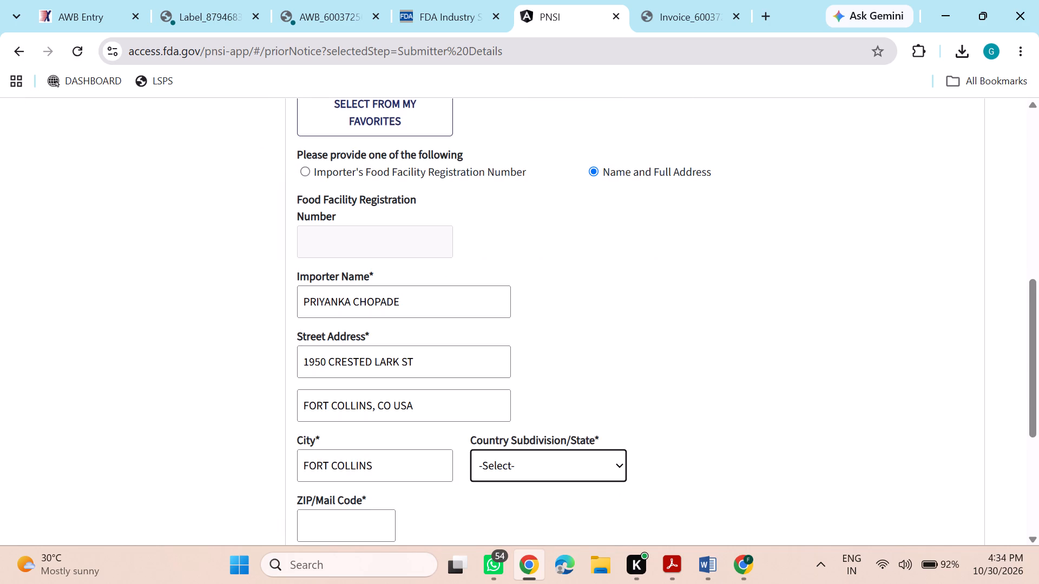
type("CO")
Check the consignee's ZIP code on the invoice and enter the copied code as the importer's ZIP/Mail Code.
scroll(446, 275, "down", 1)
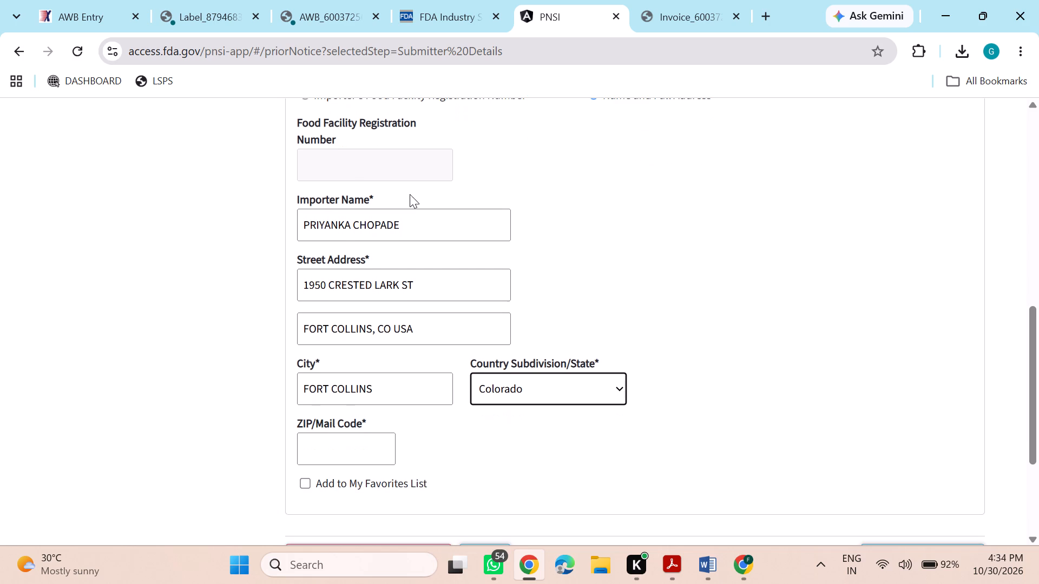
left_click(660, 21)
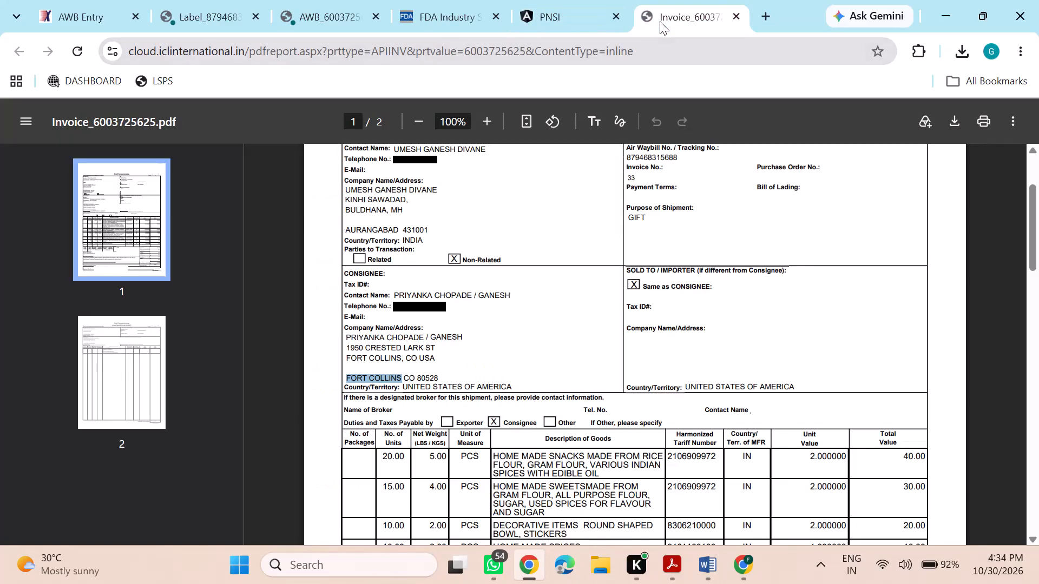
left_click(593, 0)
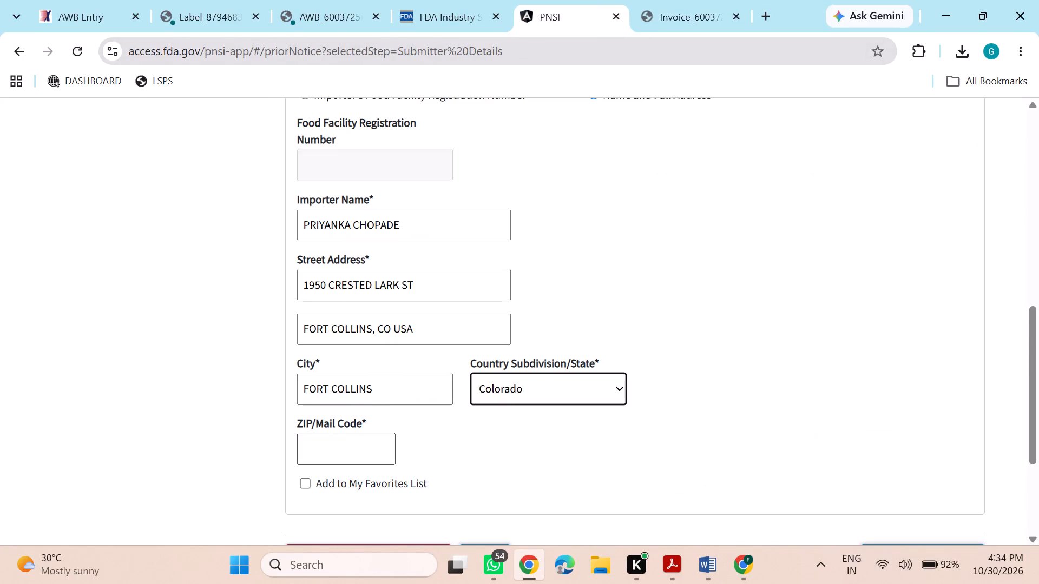
left_click(377, 440)
key("super+v")
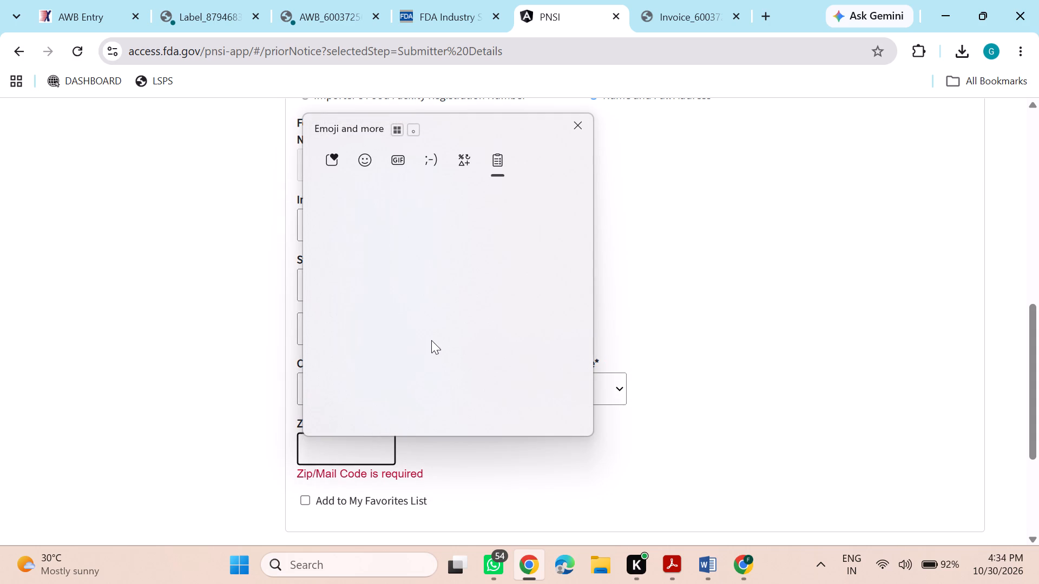
left_click(429, 339)
key("ctrl+v")
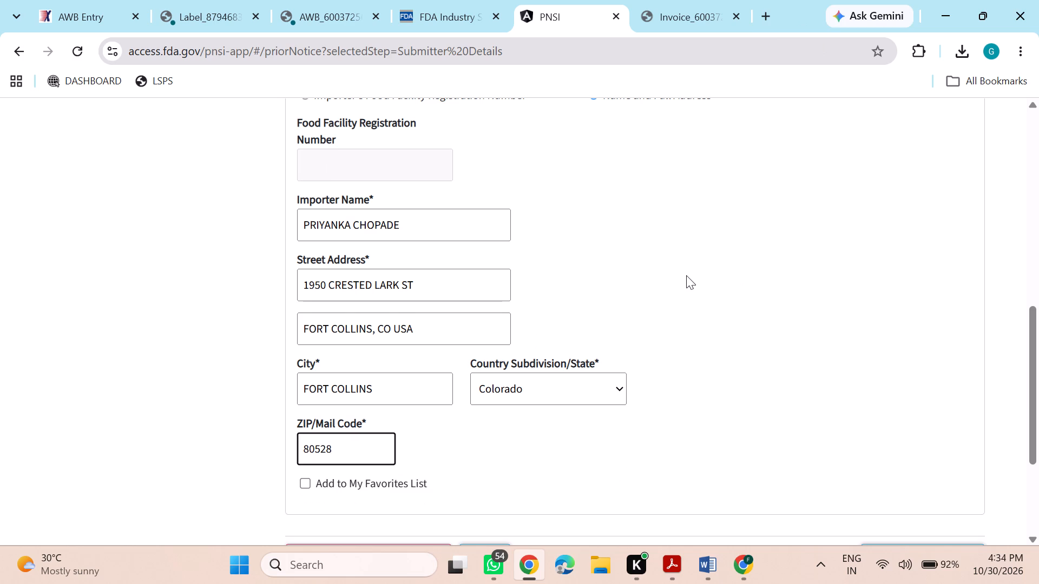
scroll(686, 275, "down", 1)
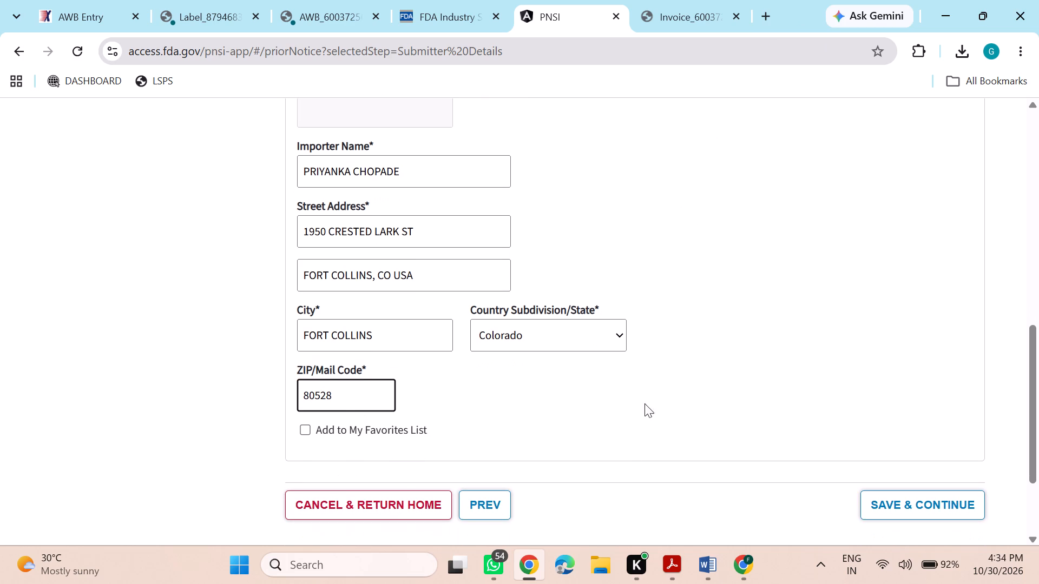
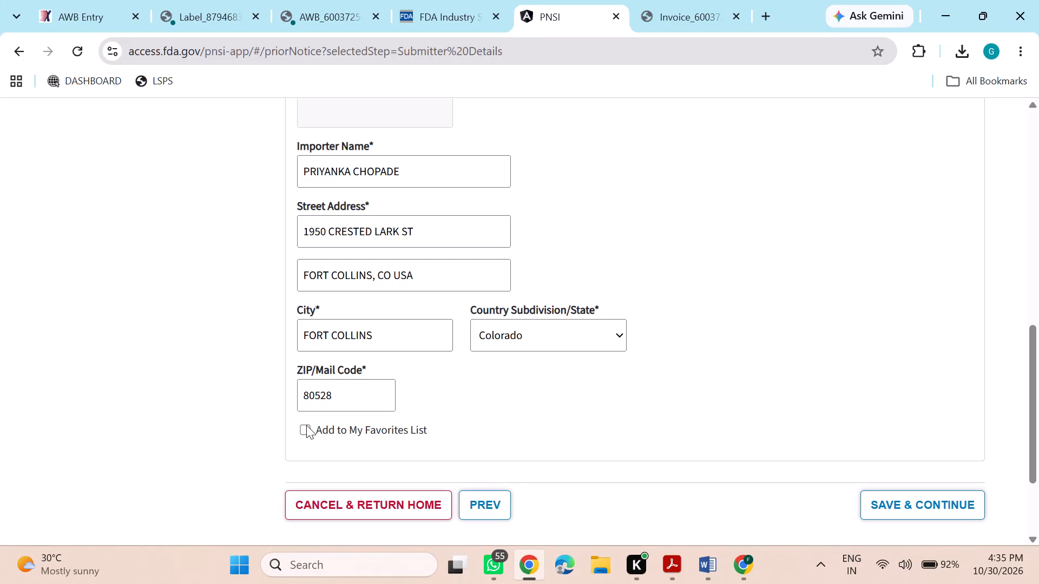
Save the importer details and review the prior notice's submission overview.
left_click(920, 506)
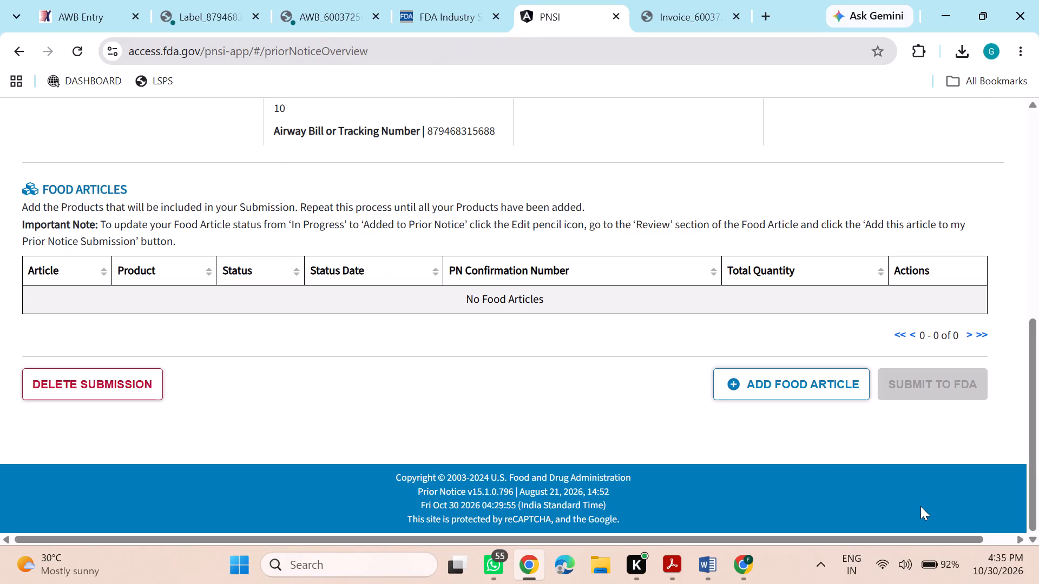
scroll(653, 310, "up", 4)
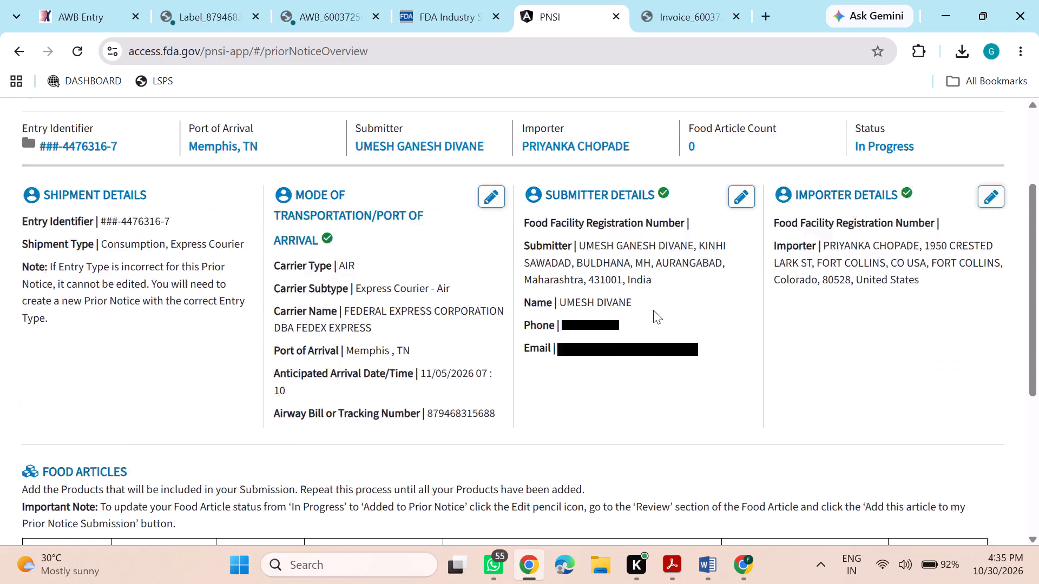
scroll(653, 310, "down", 4)
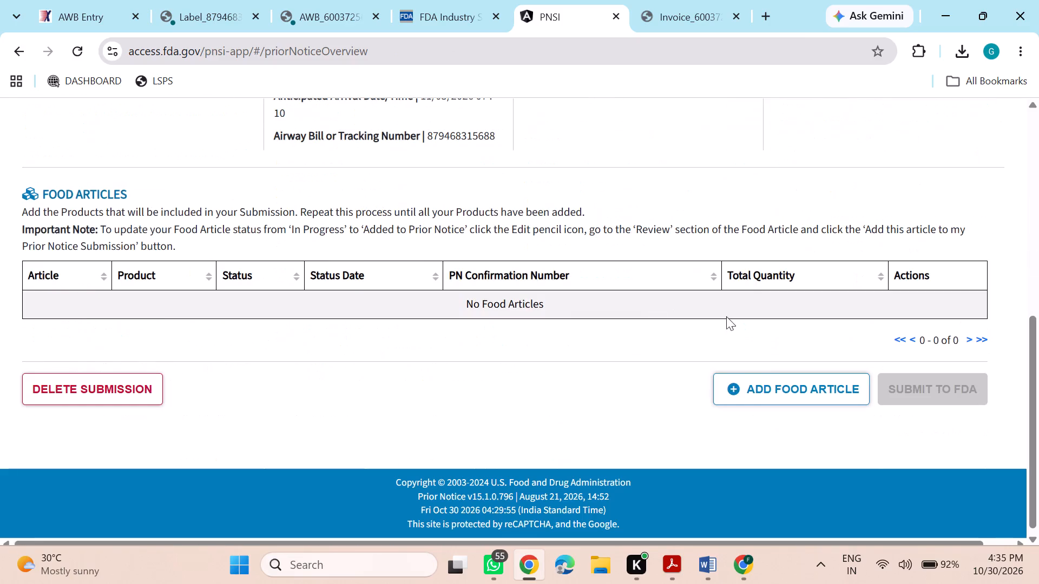
Add a food article by copying the previous one named INDIAN BRANDED SNACKS, INDIAN BRANDED SWEETS, HOME MADE SPICES into the prior notice.
left_click(760, 380)
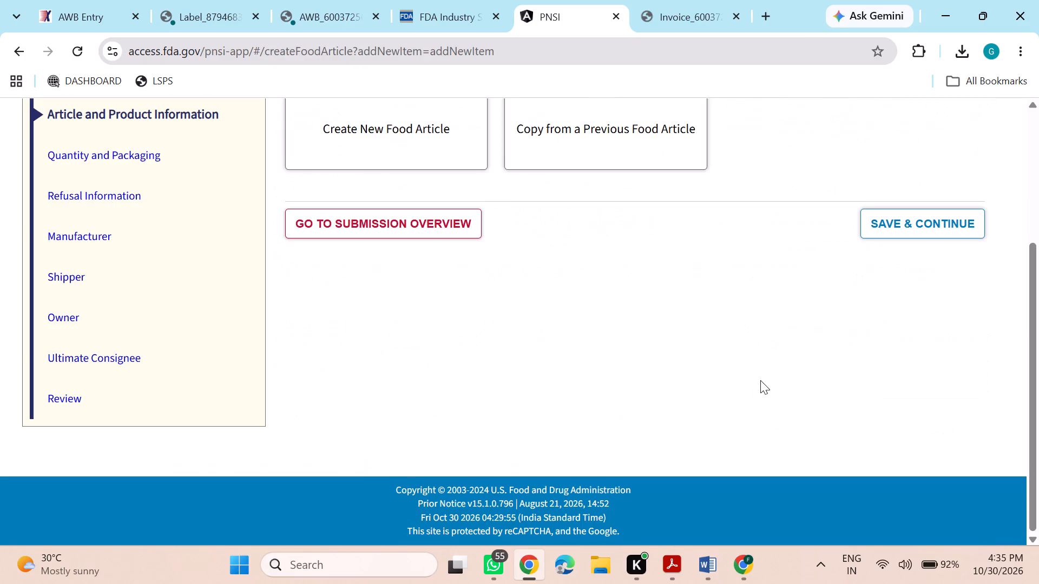
left_click(651, 150)
scroll(386, 359, "down", 3)
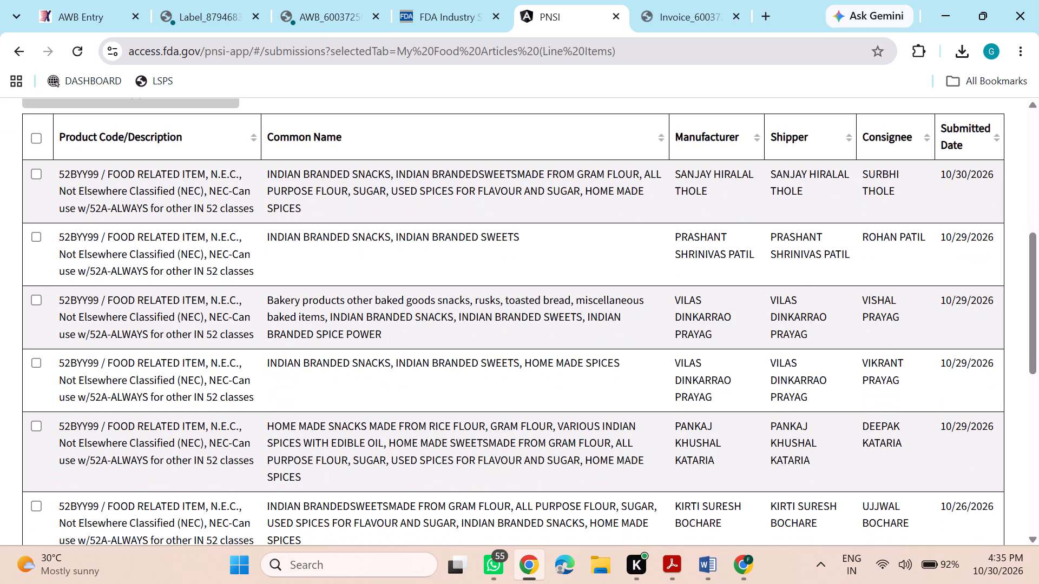
left_click(37, 362)
scroll(37, 362, "up", 1)
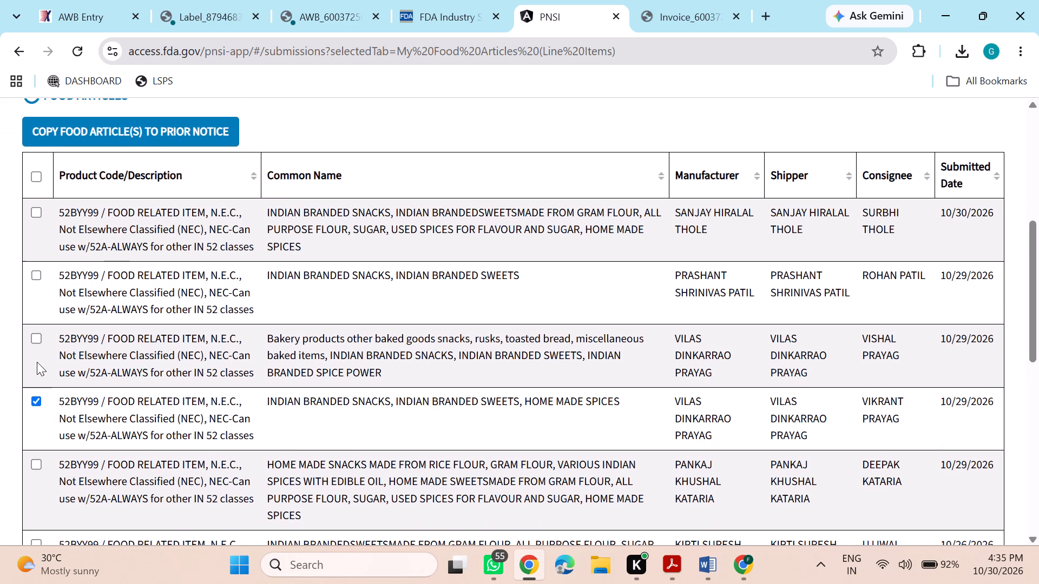
left_click(147, 138)
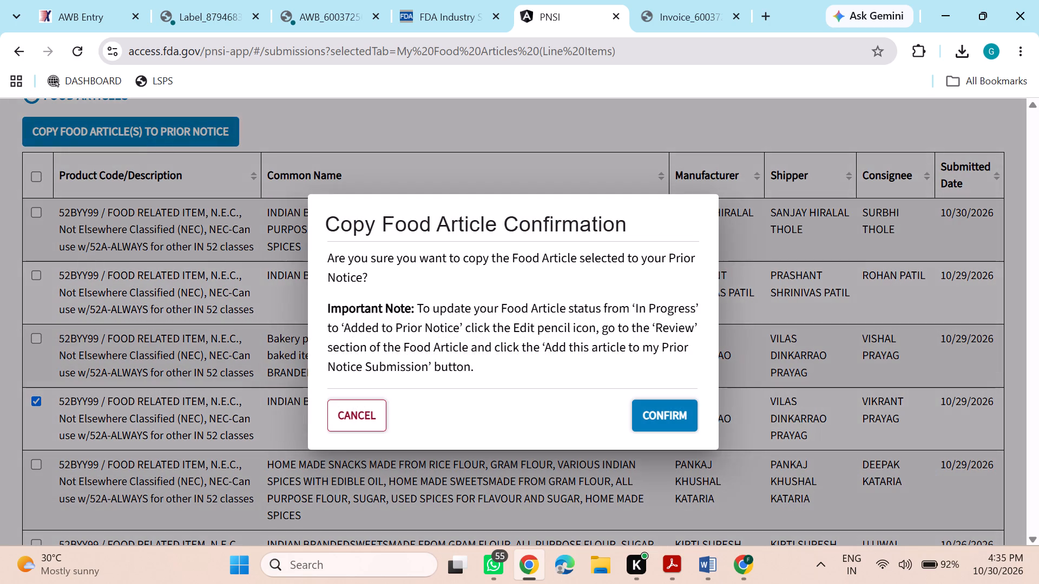
left_click(643, 409)
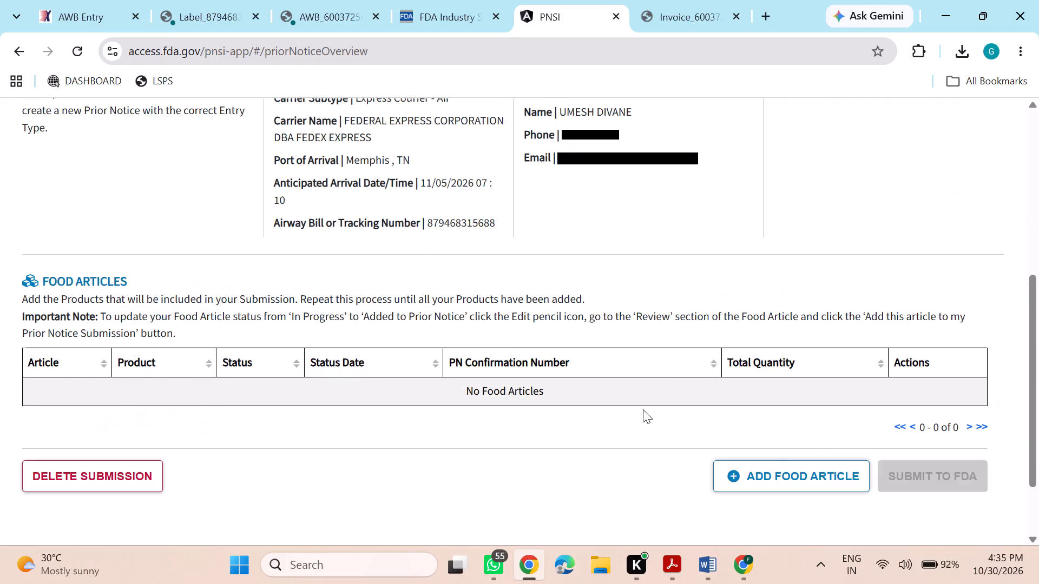
Open the copied food article 0001 for editing and clear its common or usual name.
scroll(643, 409, "down", 2)
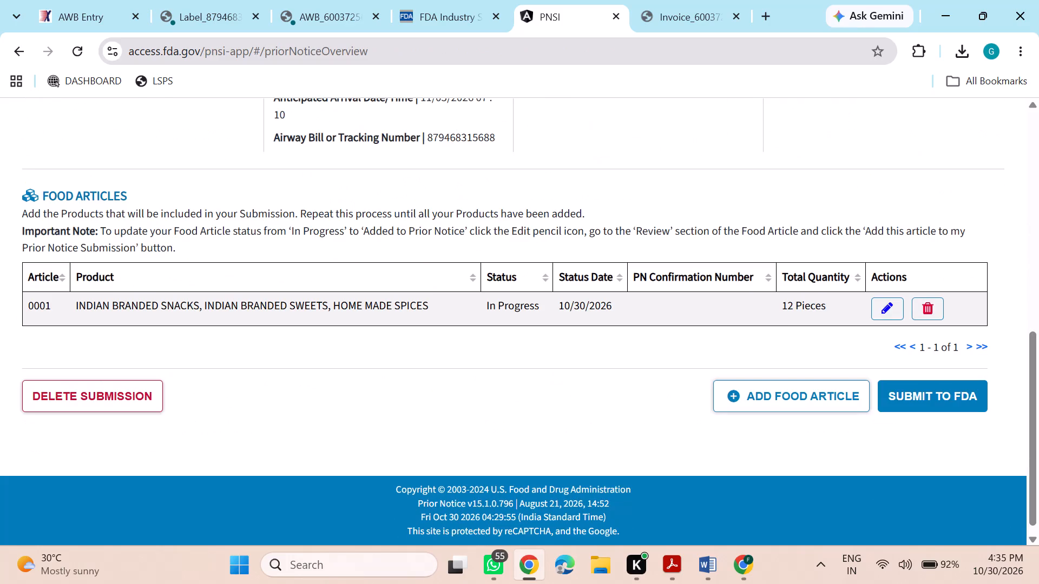
left_click(877, 299)
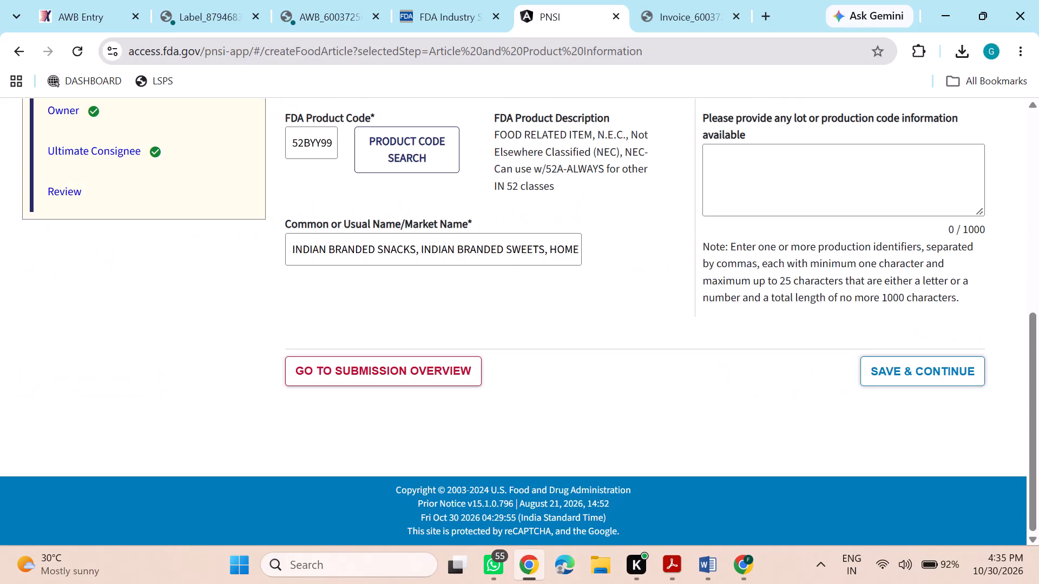
left_click(504, 248)
key("ctrl+a")
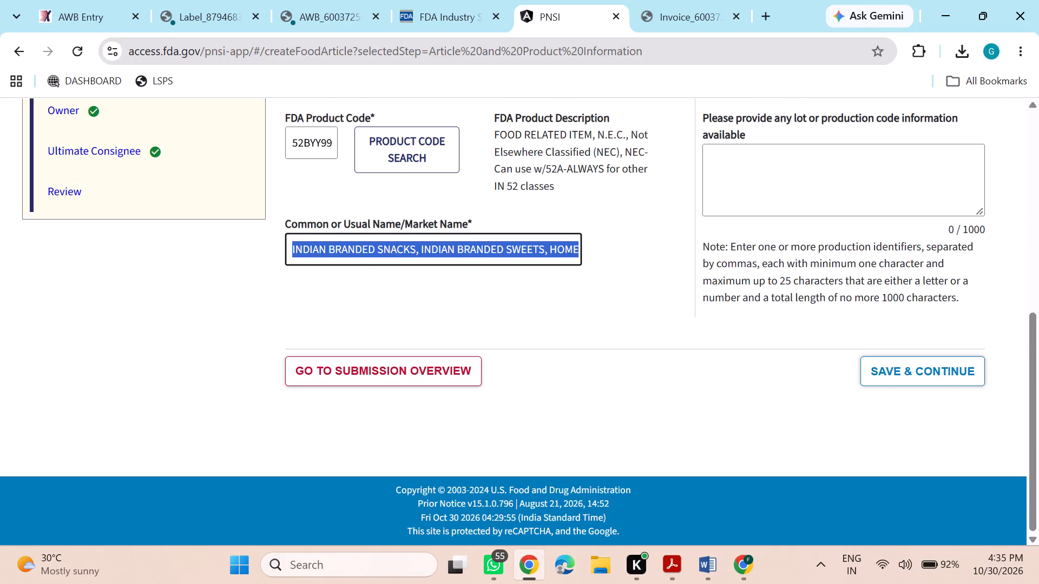
key("BackSpace")
Copy the home made snacks description and the home made sweets description separately from the invoice's goods list.
left_click(656, 0)
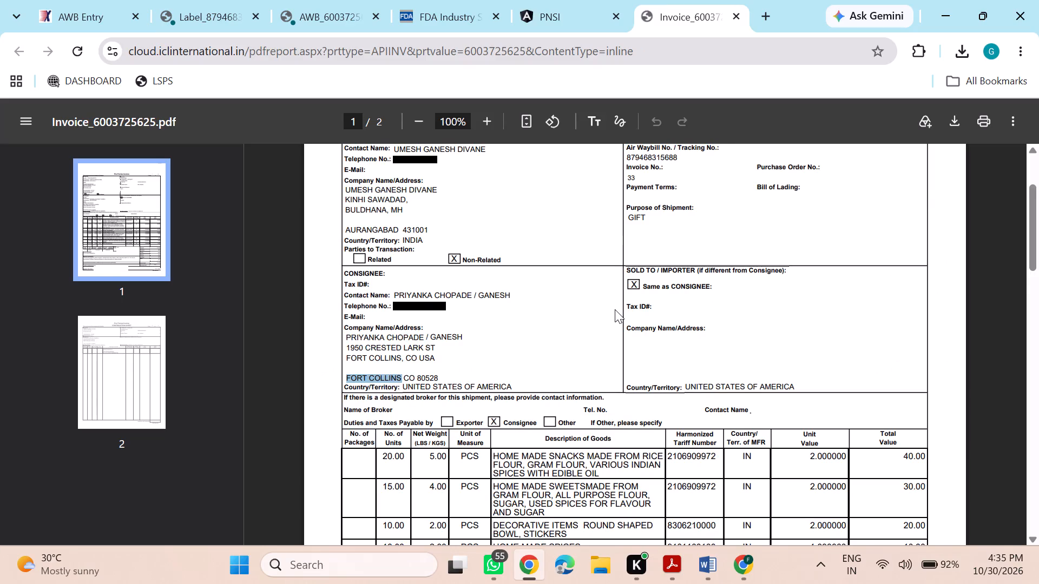
scroll(615, 309, "down", 1)
left_click_drag(491, 374, 567, 382)
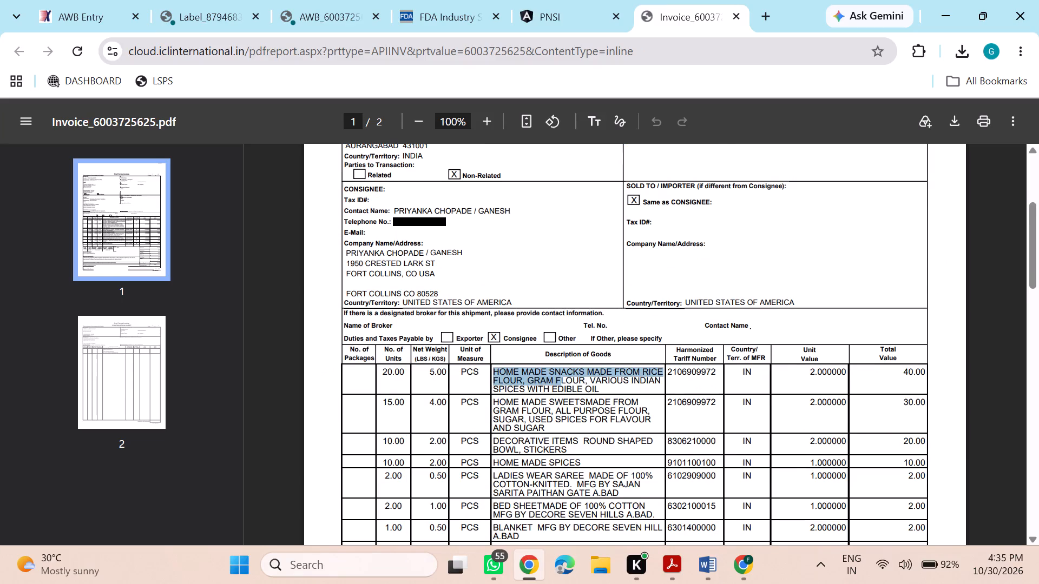
left_click_drag(567, 382, 599, 388)
key("ctrl+x")
key("ctrl+c")
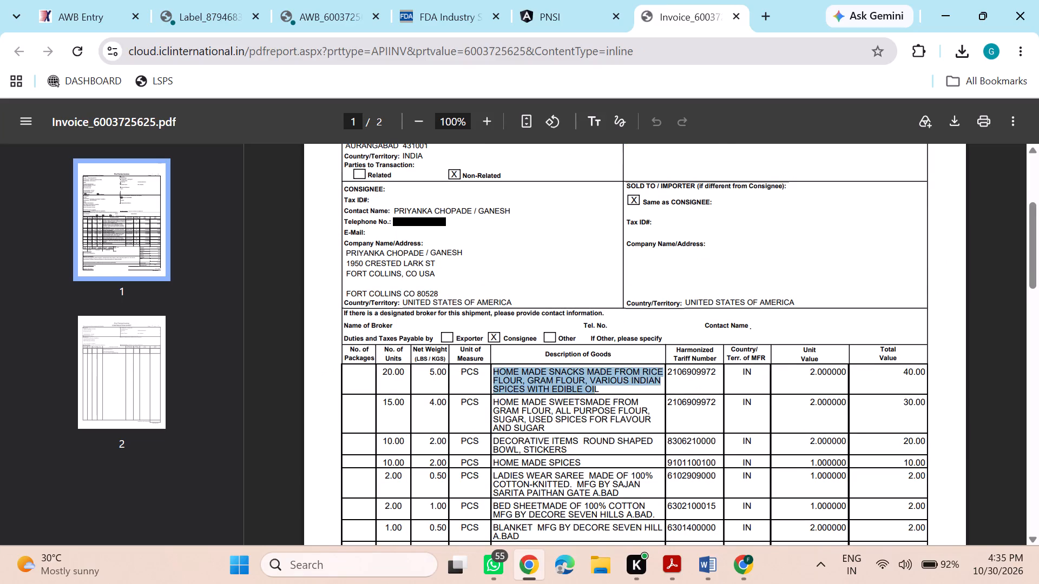
left_click_drag(496, 401, 548, 427)
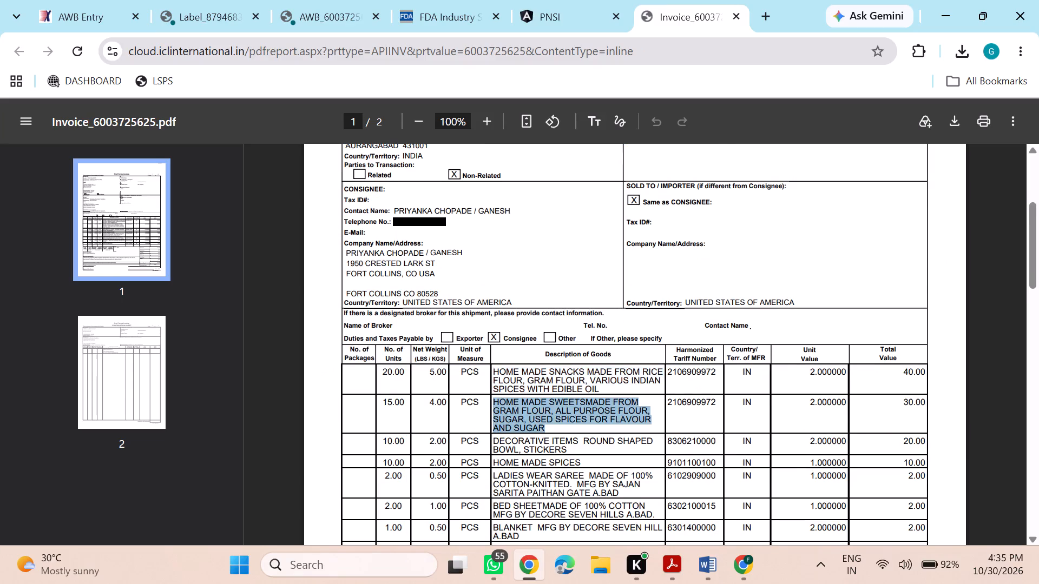
left_click_drag(548, 427, 549, 428)
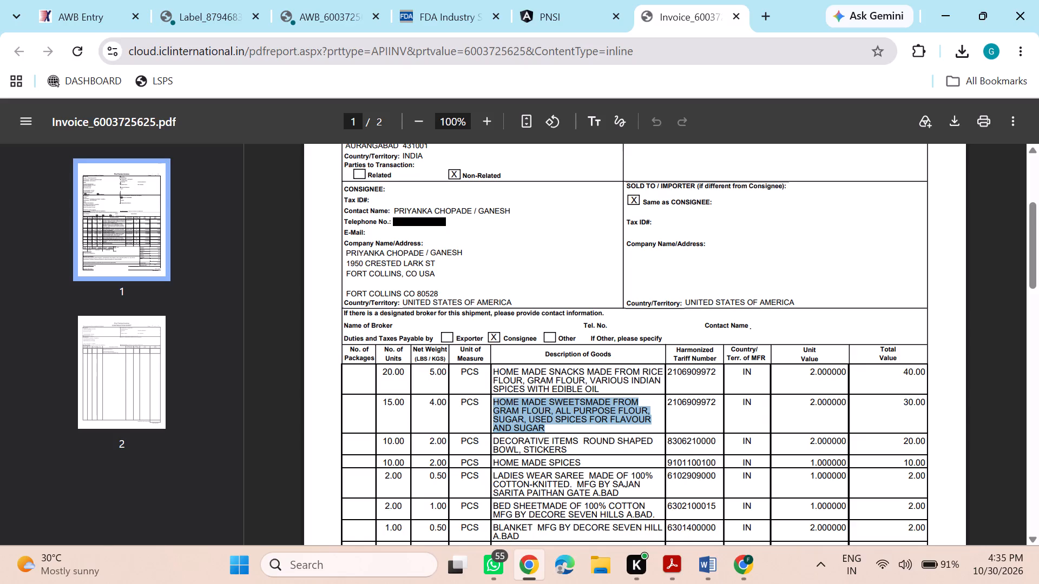
key("ctrl+c")
Copy the HOME MADE SPICES description from the invoice's goods list.
scroll(541, 410, "down", 1)
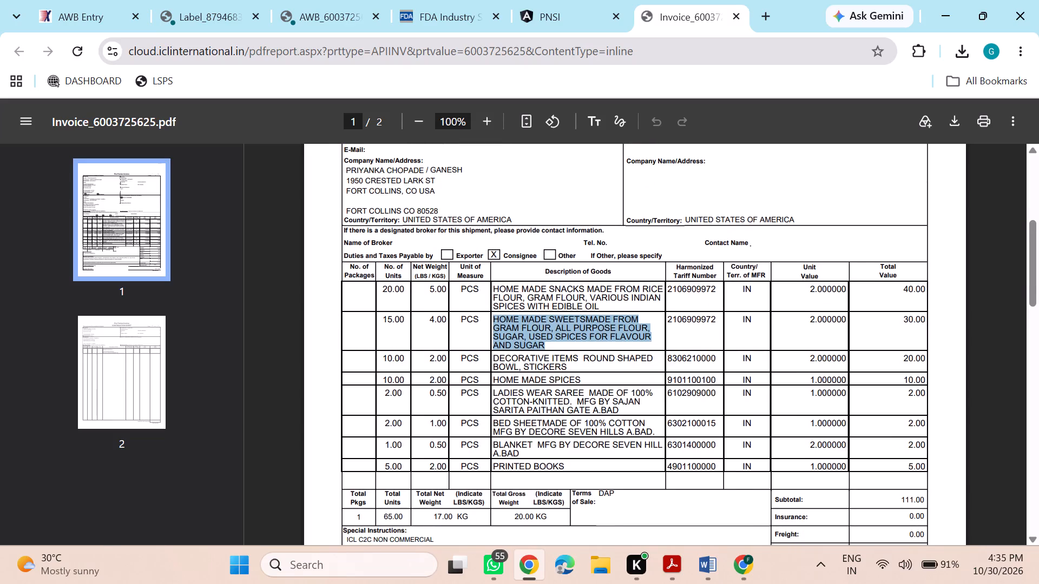
left_click_drag(494, 381, 560, 390)
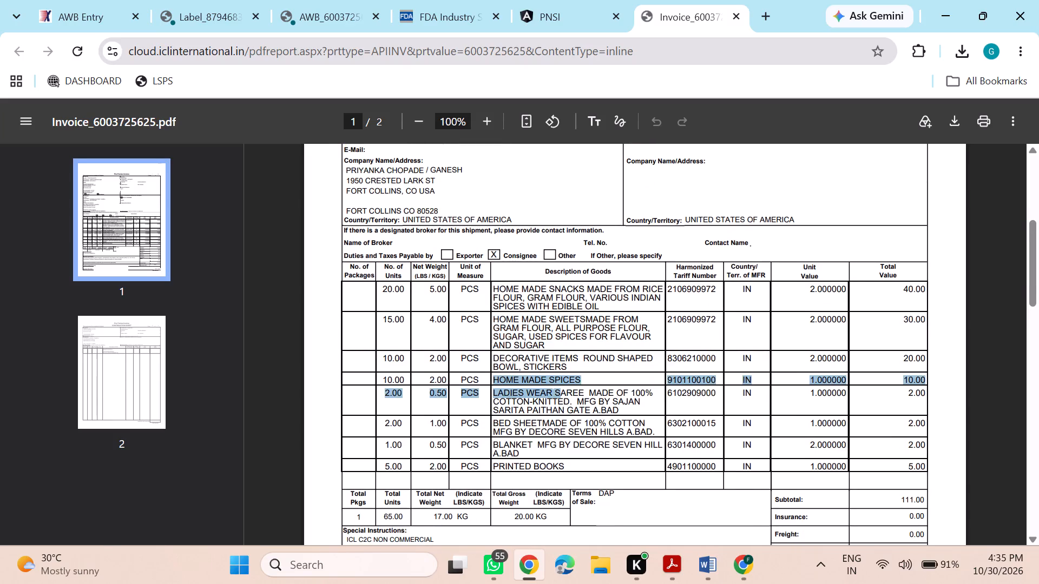
left_click_drag(560, 390, 562, 390)
left_click(588, 380)
left_click_drag(588, 380, 568, 381)
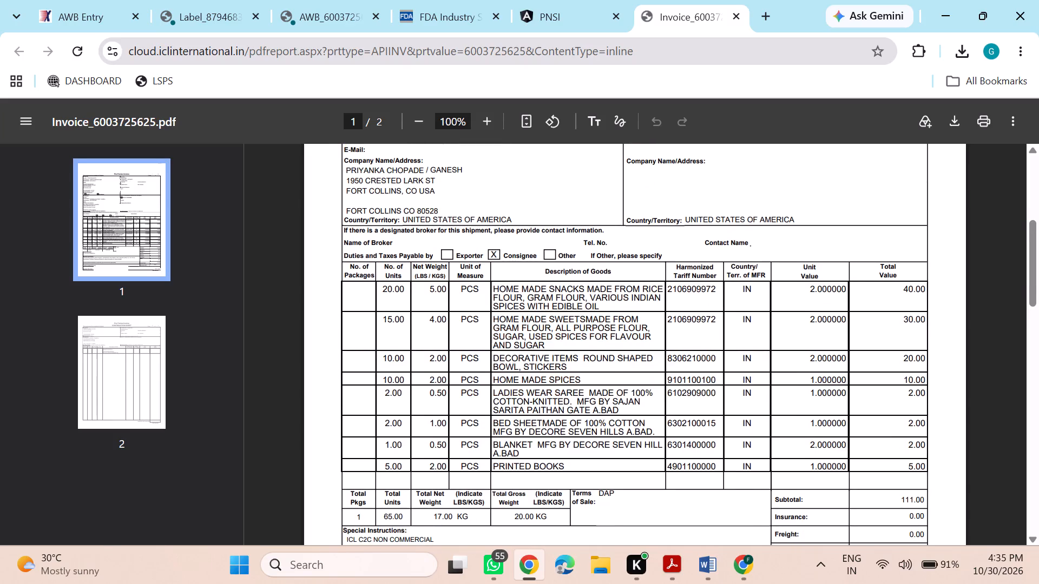
left_click_drag(568, 381, 494, 379)
key("ctrl+c")
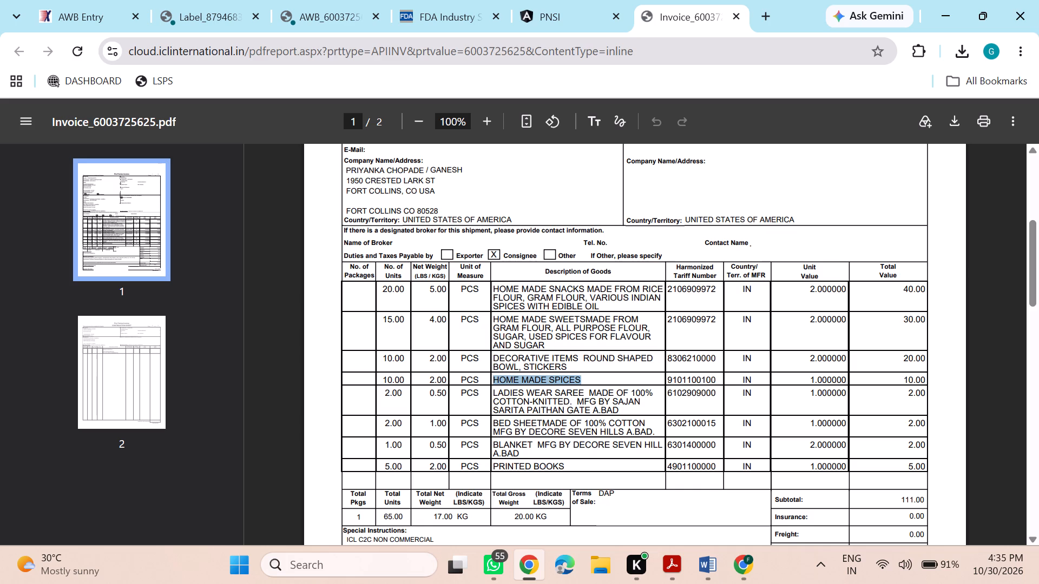
scroll(580, 421, "down", 1)
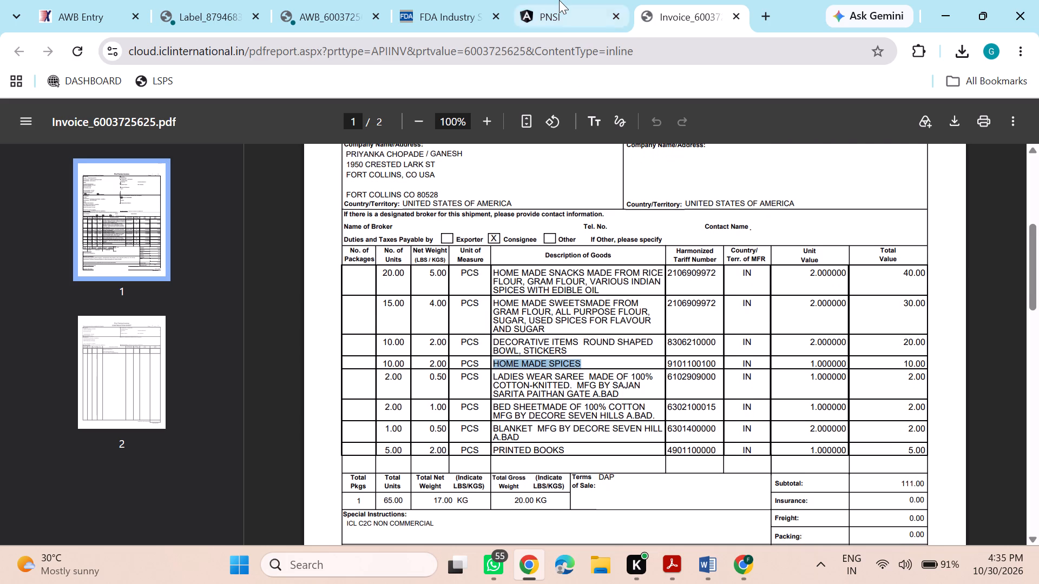
Enter the copied home made snacks description, followed by a comma, as the food article's common or usual name.
left_click(559, 0)
key("super+v")
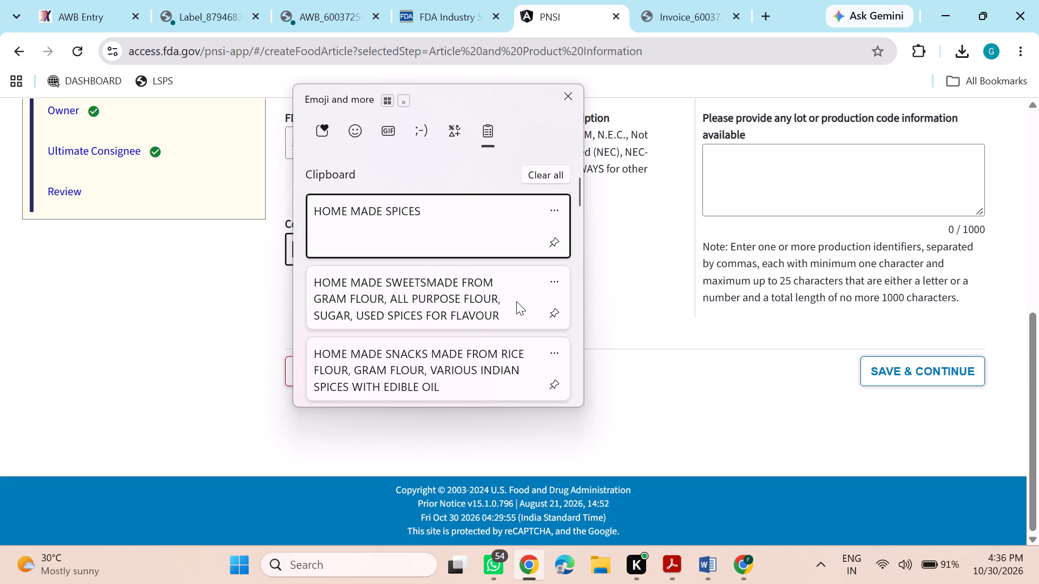
left_click(472, 364)
key("ctrl+v")
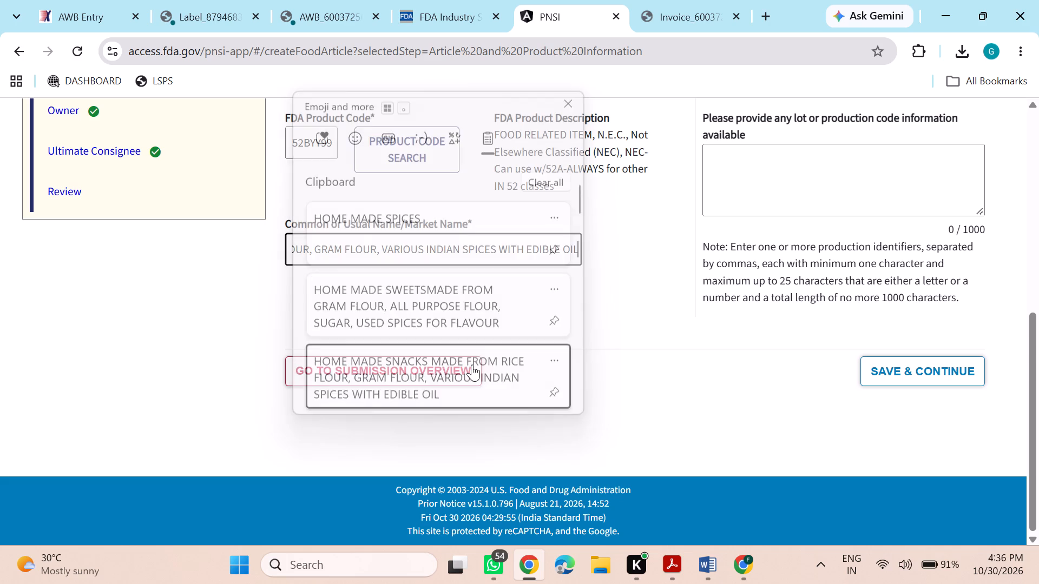
type(",")
key("space")
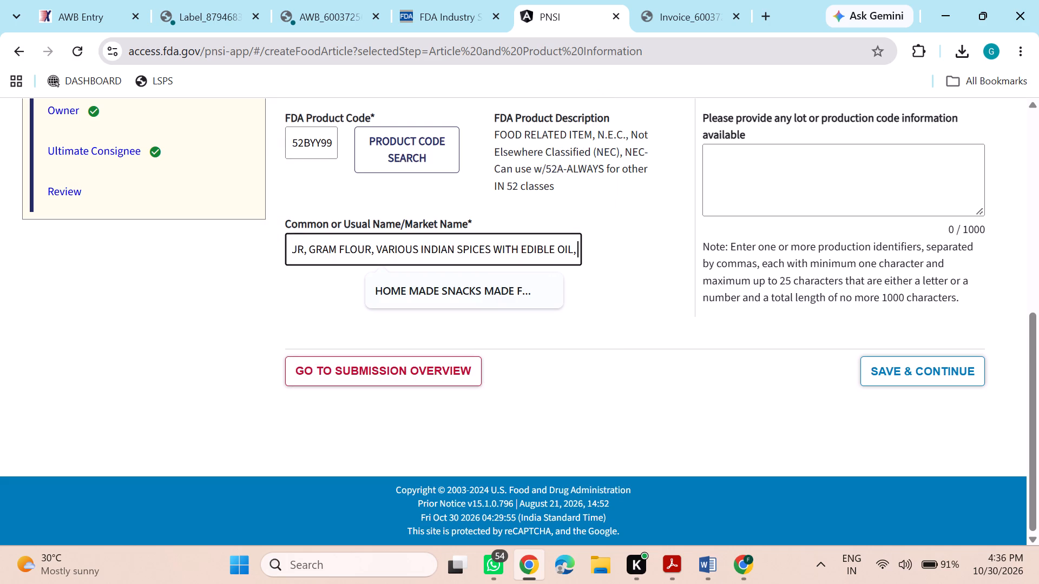
Append the copied home made sweets description and a comma to the food article's common name.
key("super+v")
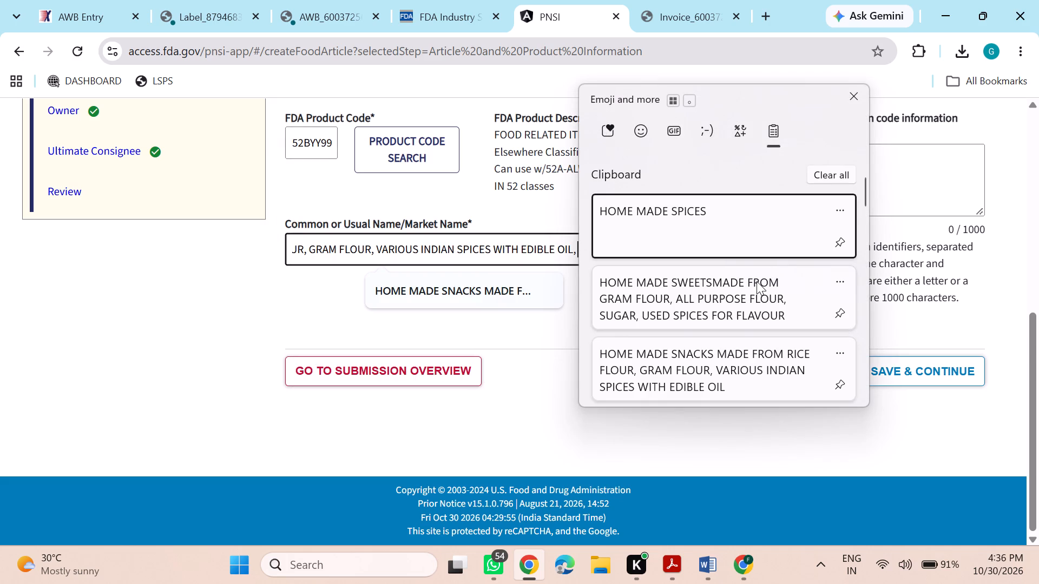
left_click(757, 289)
key("ctrl+v")
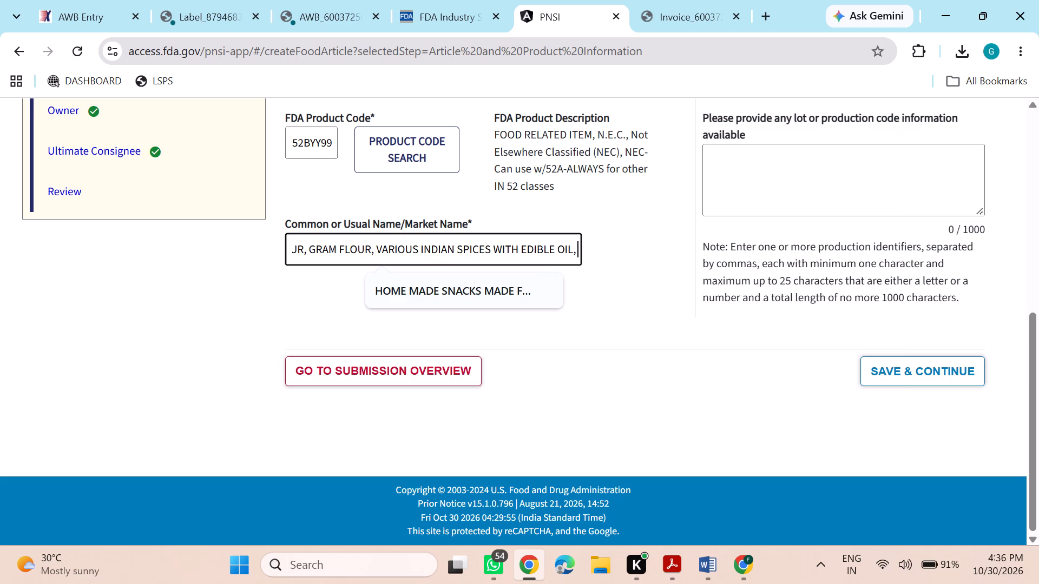
key("super+v")
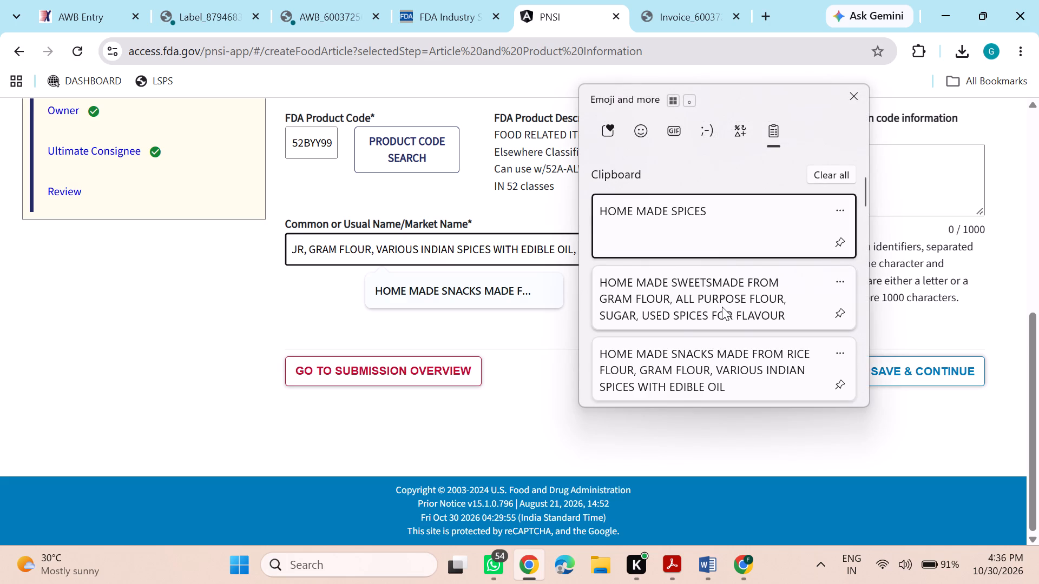
left_click(722, 307)
key("ctrl+v")
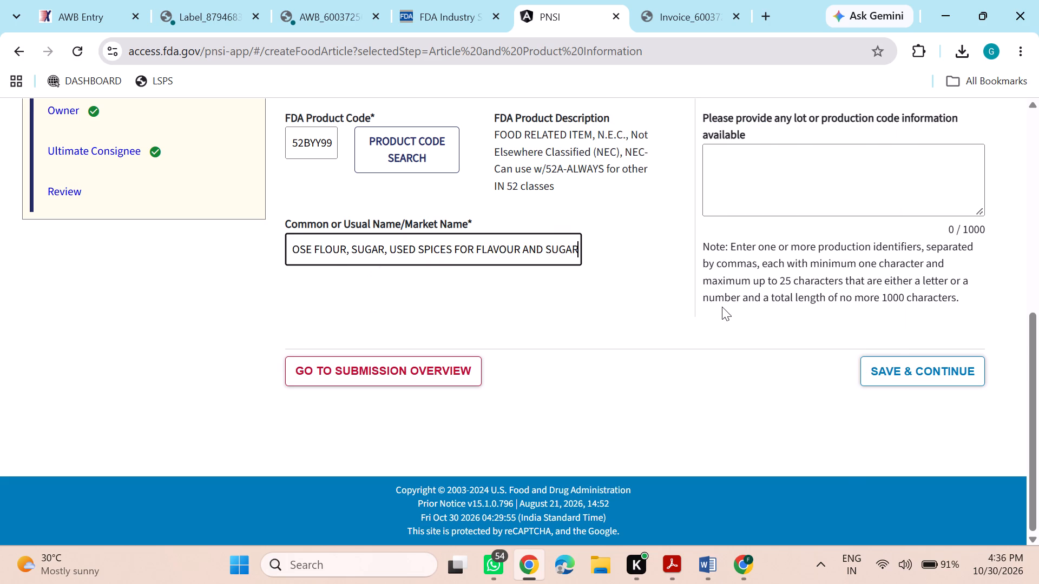
type(",")
key("space")
Append HOME MADE SPICES from the copied items to the end of the food article's common name.
key("super+v")
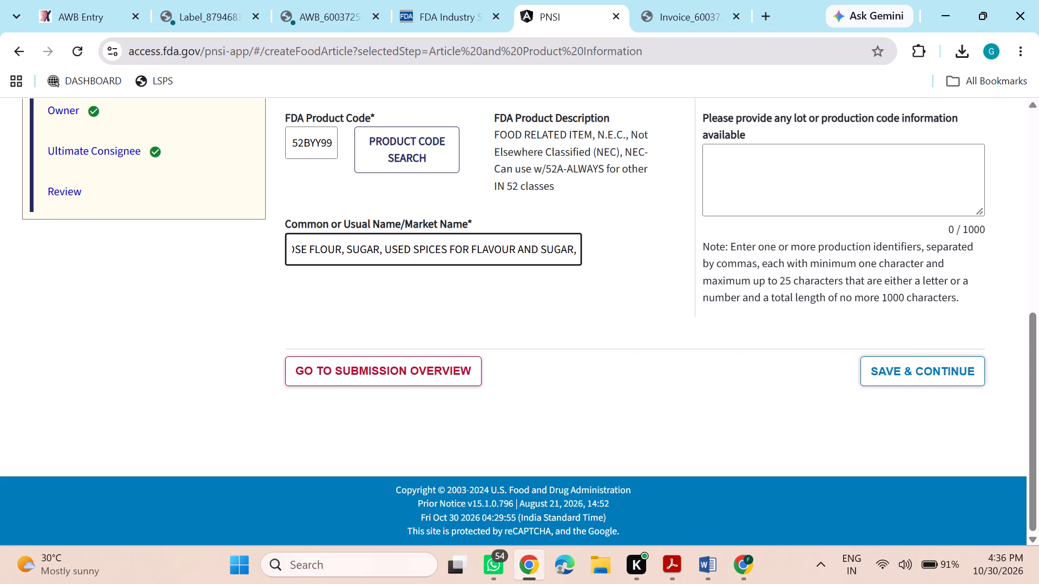
left_click(765, 250)
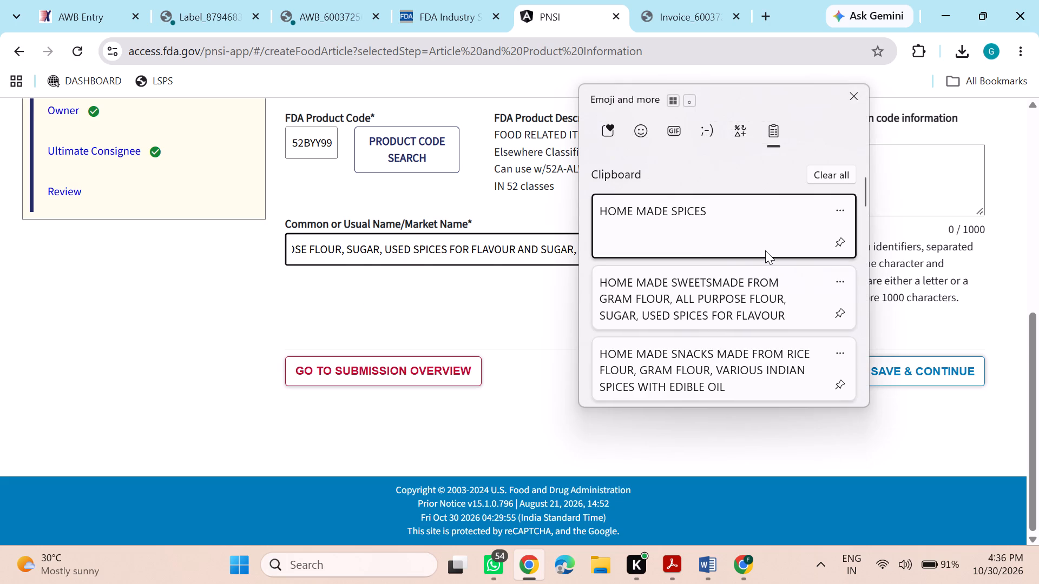
key("ctrl+v")
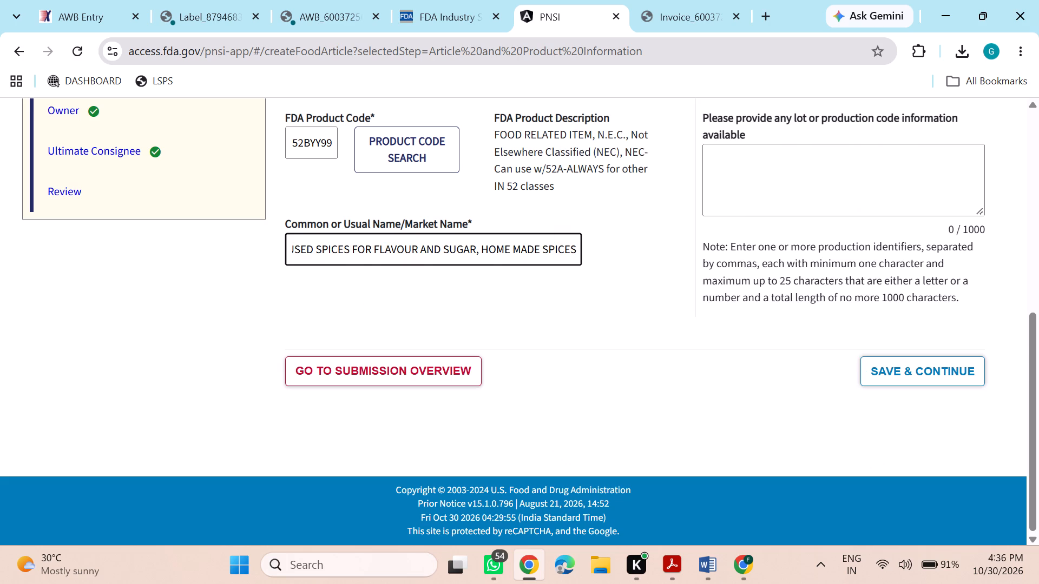
key("super+v")
scroll(765, 250, "down", 1)
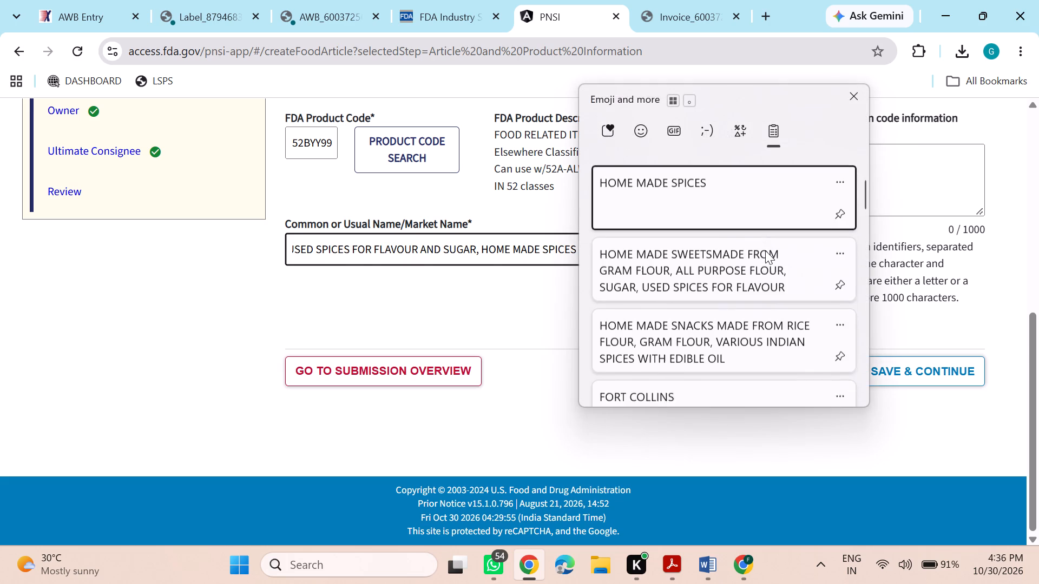
scroll(765, 250, "down", 1)
left_click(518, 273)
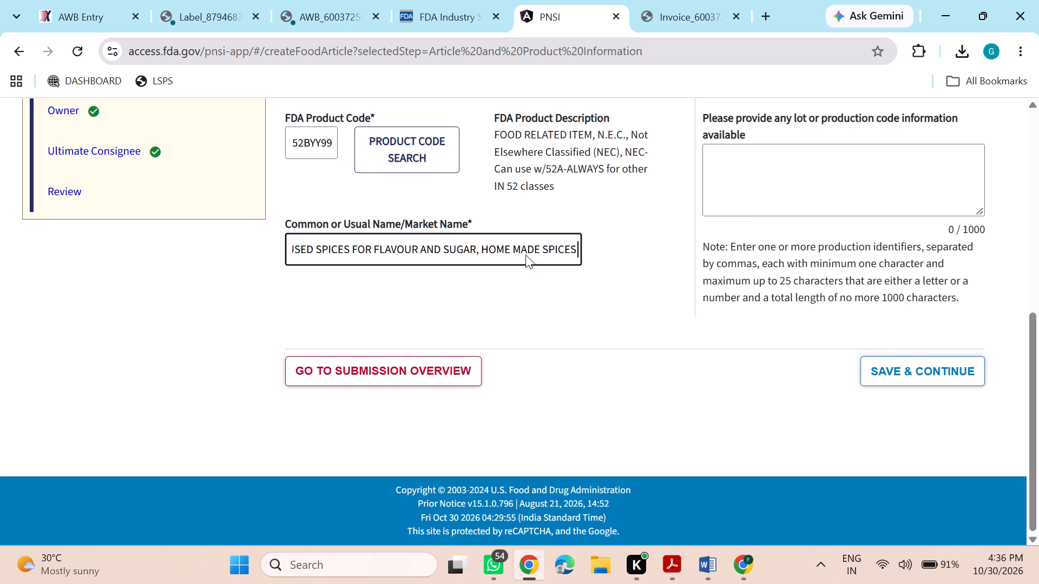
Check the food descriptions against the invoice and save the article and product information.
left_click(648, 36)
left_click(659, 14)
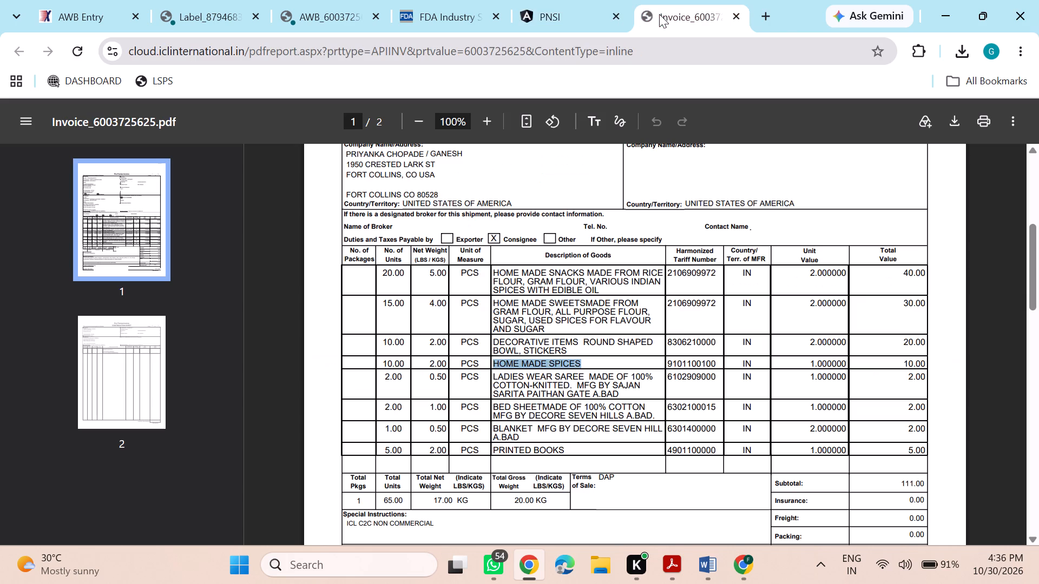
scroll(580, 313, "down", 1)
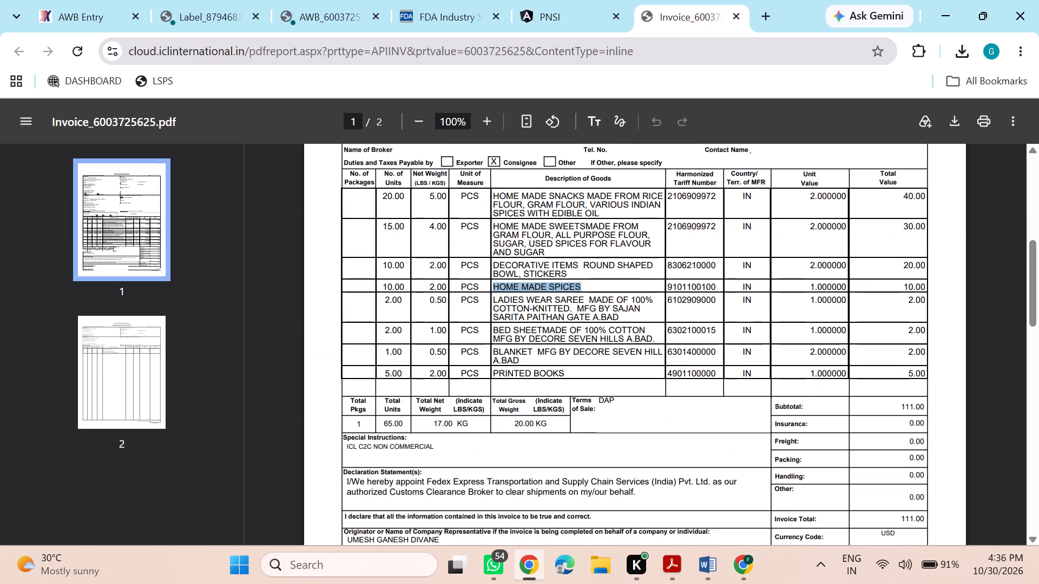
scroll(580, 313, "up", 1)
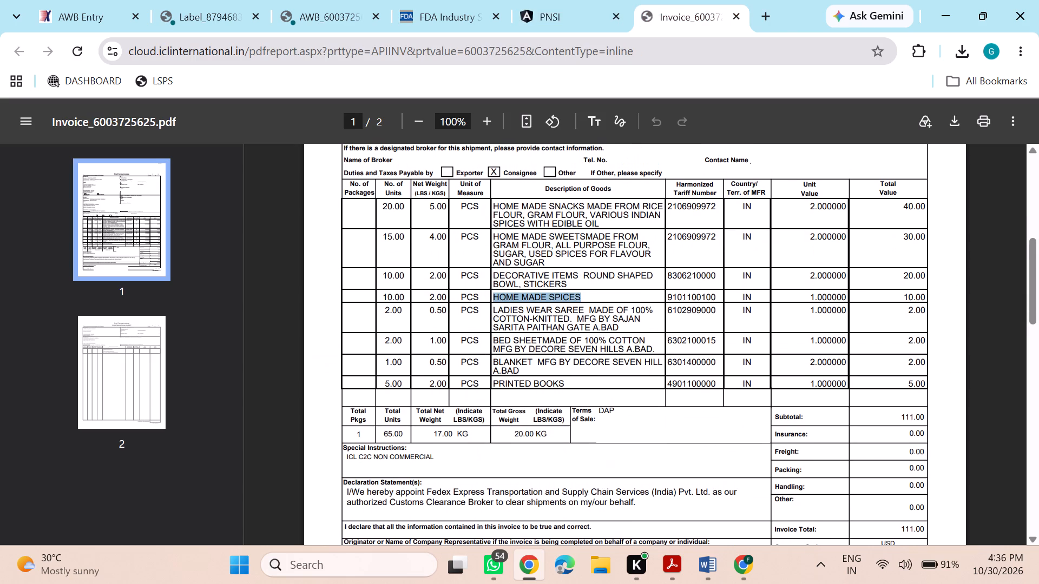
scroll(580, 313, "up", 3)
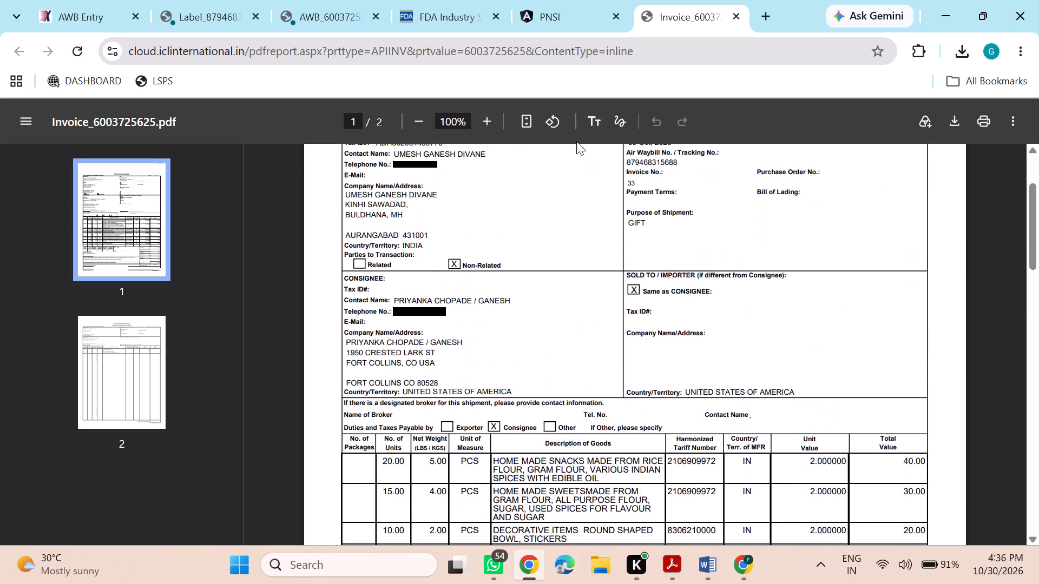
left_click(568, 5)
scroll(529, 350, "up", 1)
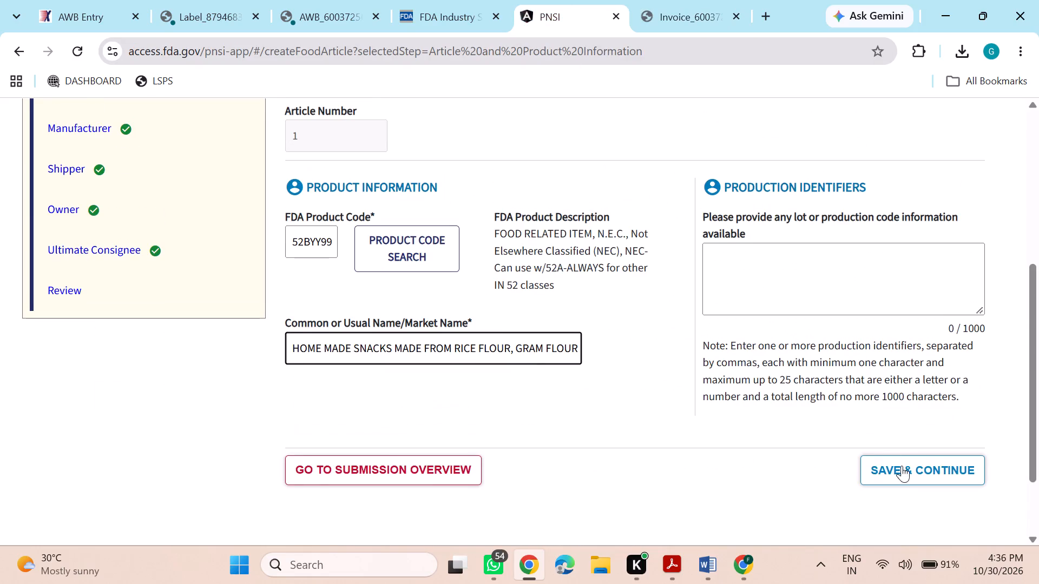
left_click(902, 466)
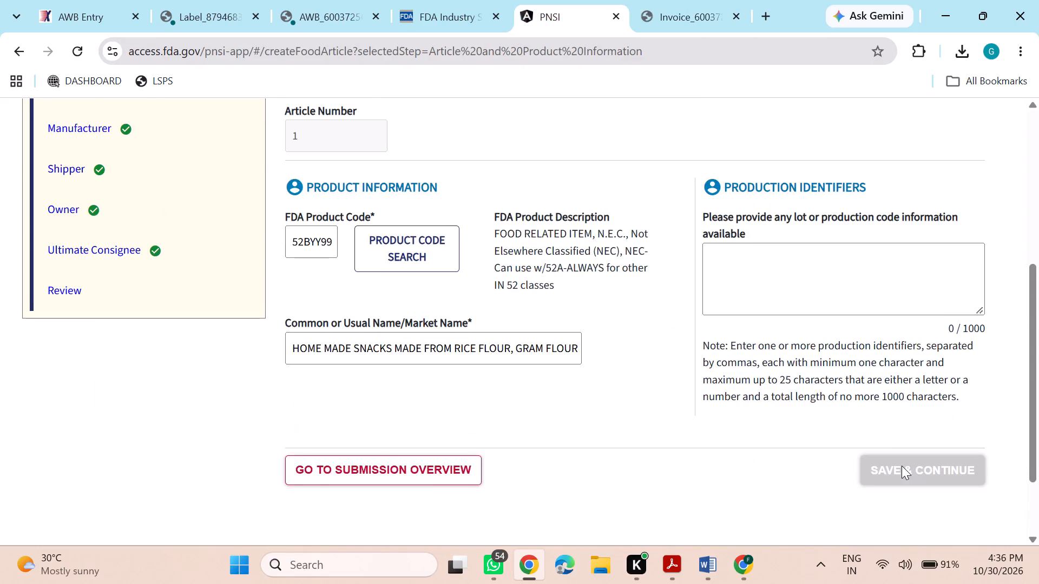
Set the base unit measure to 45 pieces from the invoice's food item quantities and save the quantity and packaging details.
scroll(632, 364, "down", 1)
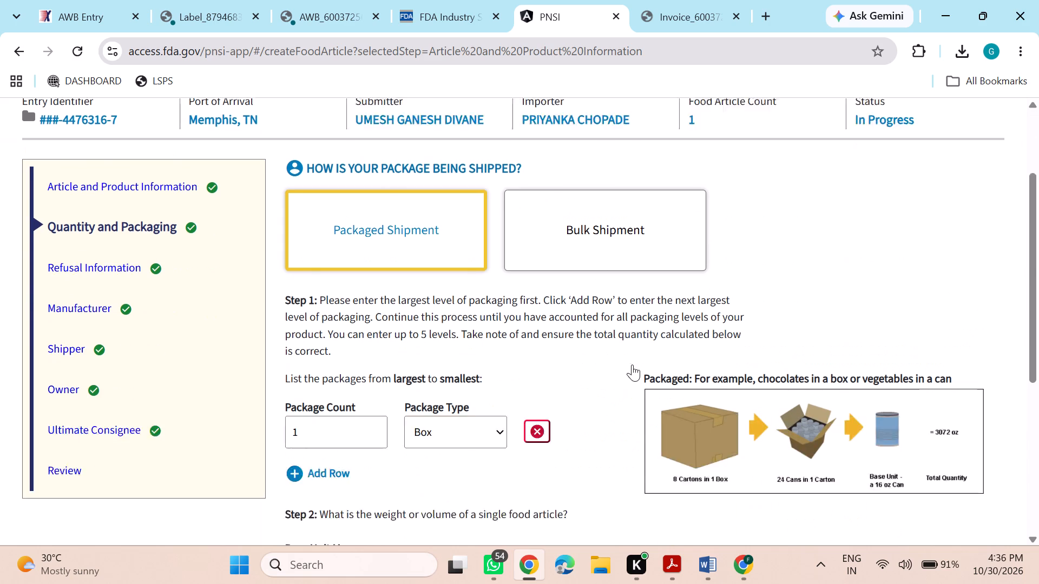
scroll(632, 364, "down", 1)
scroll(492, 366, "down", 1)
left_click(358, 408)
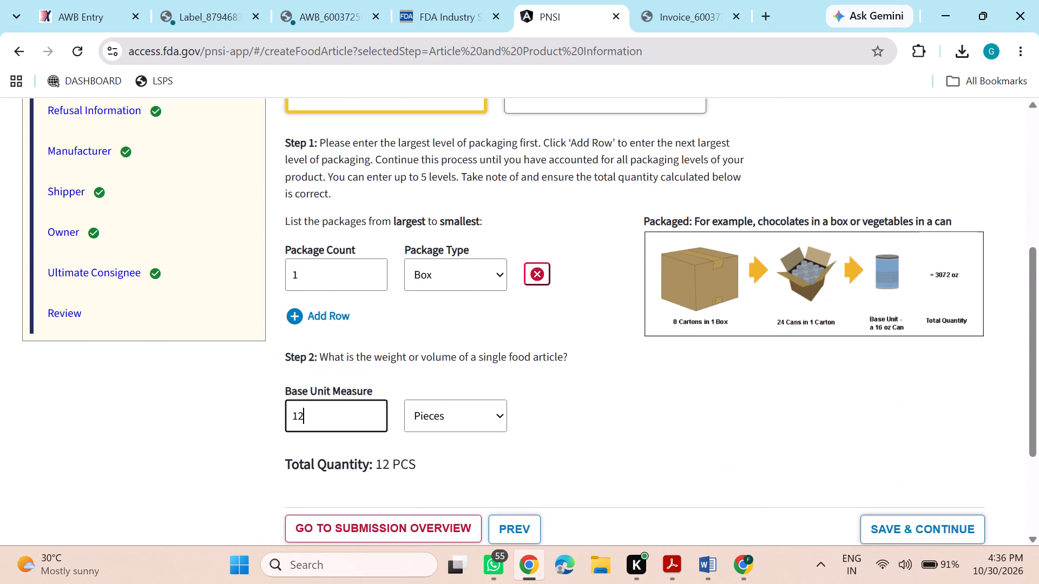
key("ctrl+a")
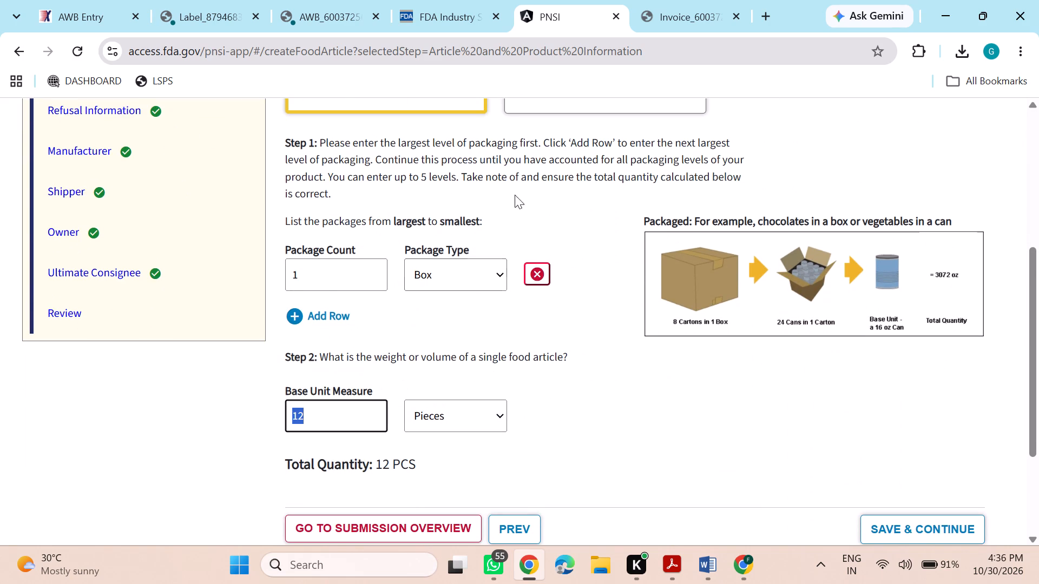
left_click(668, 3)
scroll(602, 263, "down", 1)
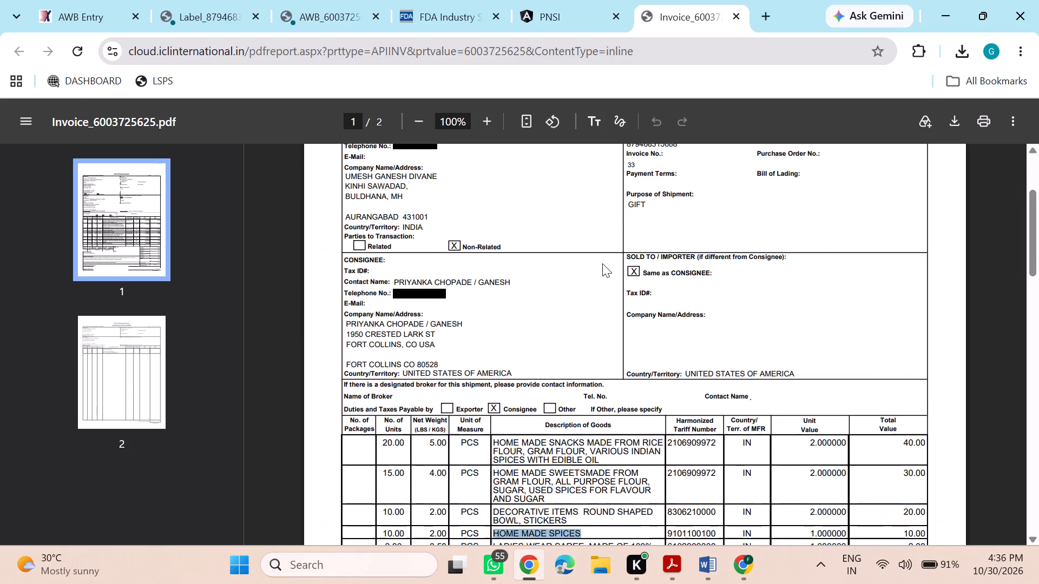
scroll(602, 263, "down", 2)
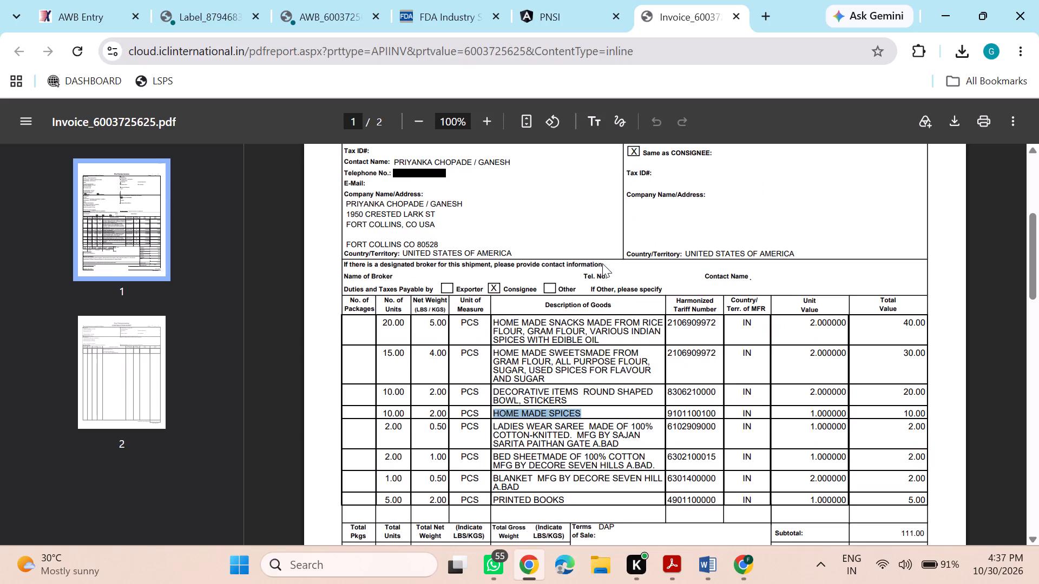
left_click(582, 0)
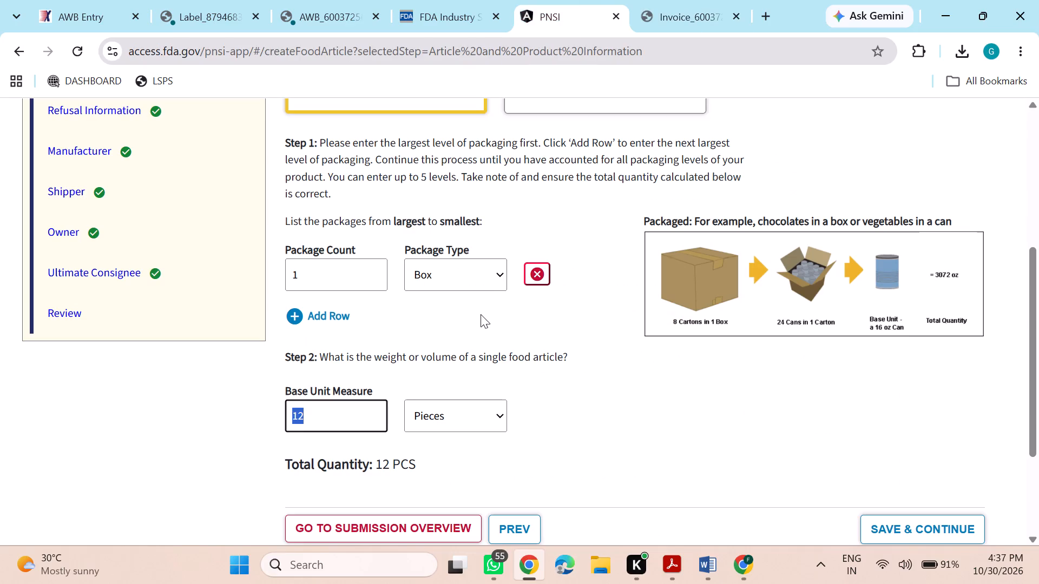
type("45")
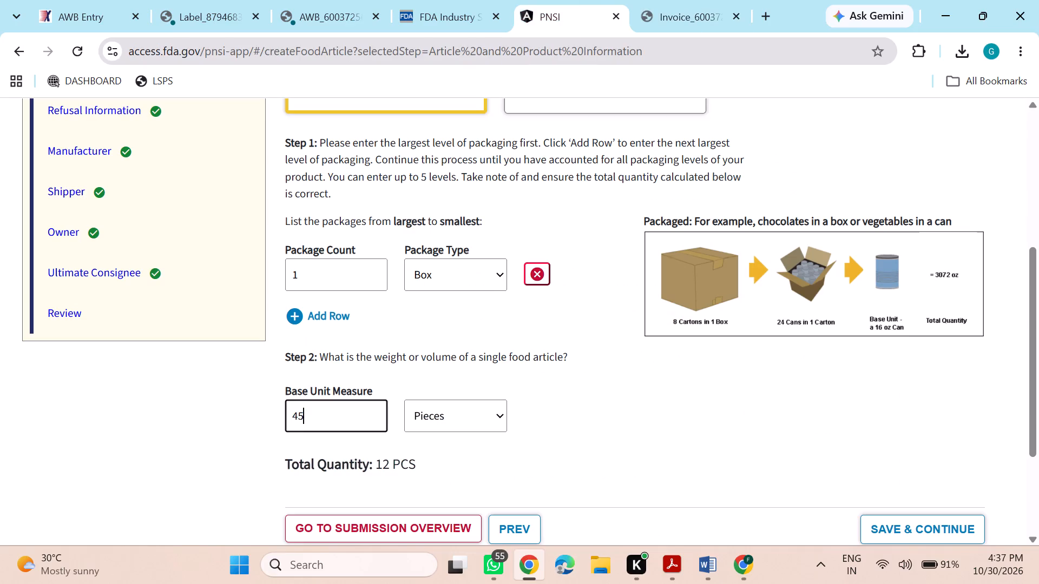
scroll(547, 313, "down", 1)
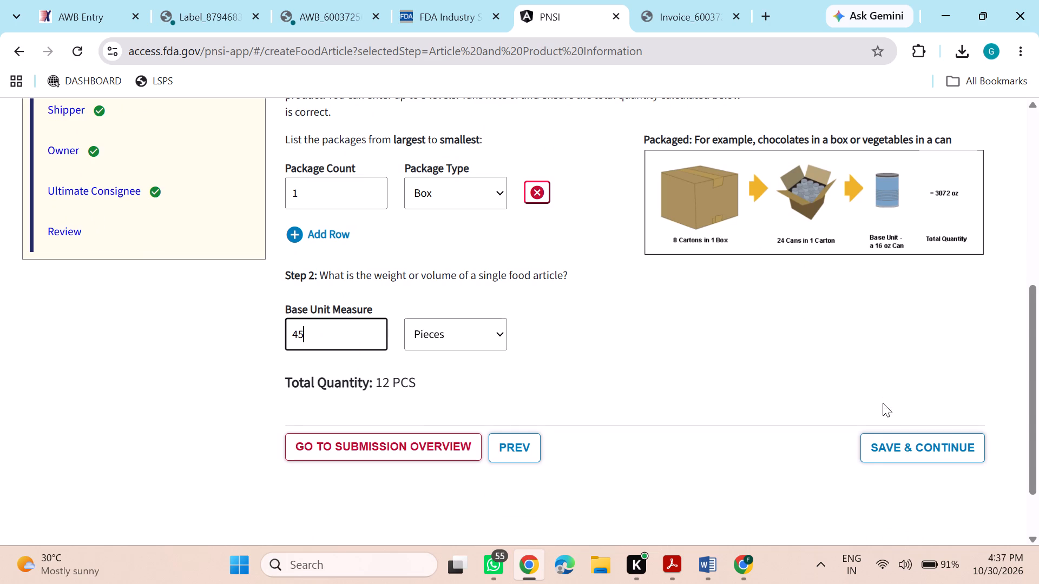
left_click(898, 442)
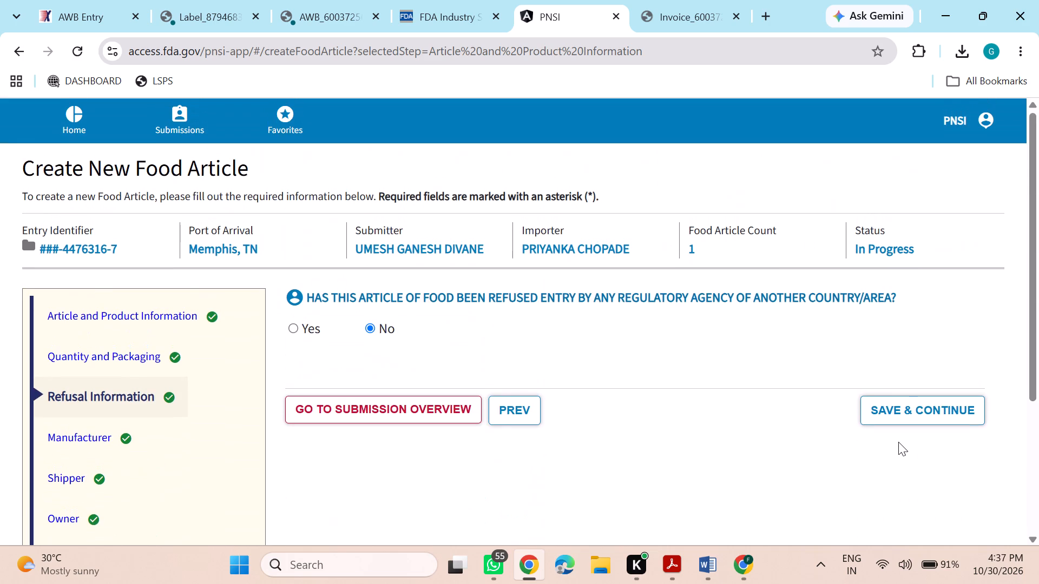
Save the refusal information with the answer No for refused entry by another country or area.
left_click(924, 412)
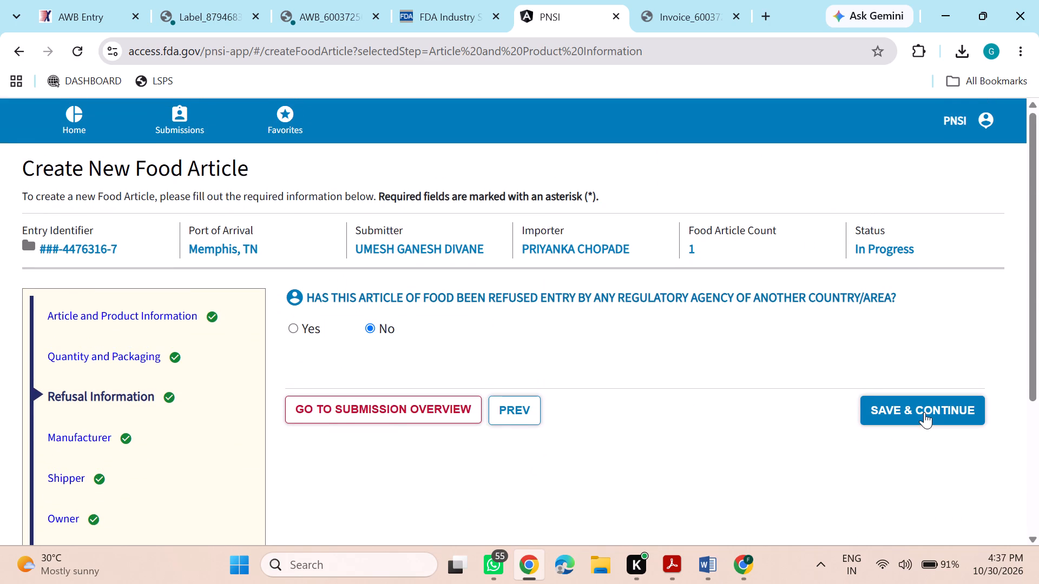
Replace the manufacturer with the submitter's entry from the saved favorites and save the manufacturer details.
scroll(645, 424, "down", 1)
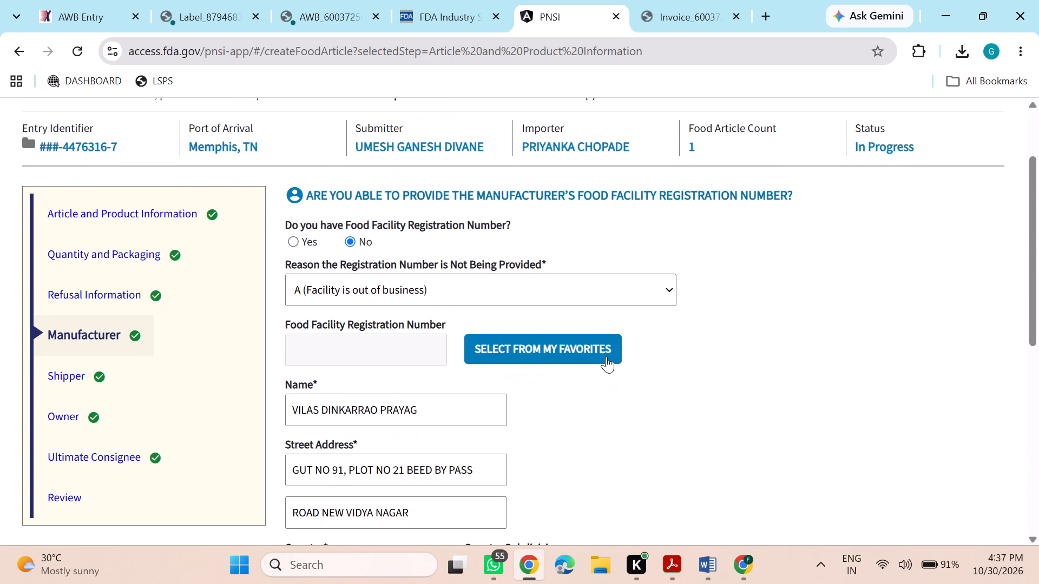
left_click(606, 356)
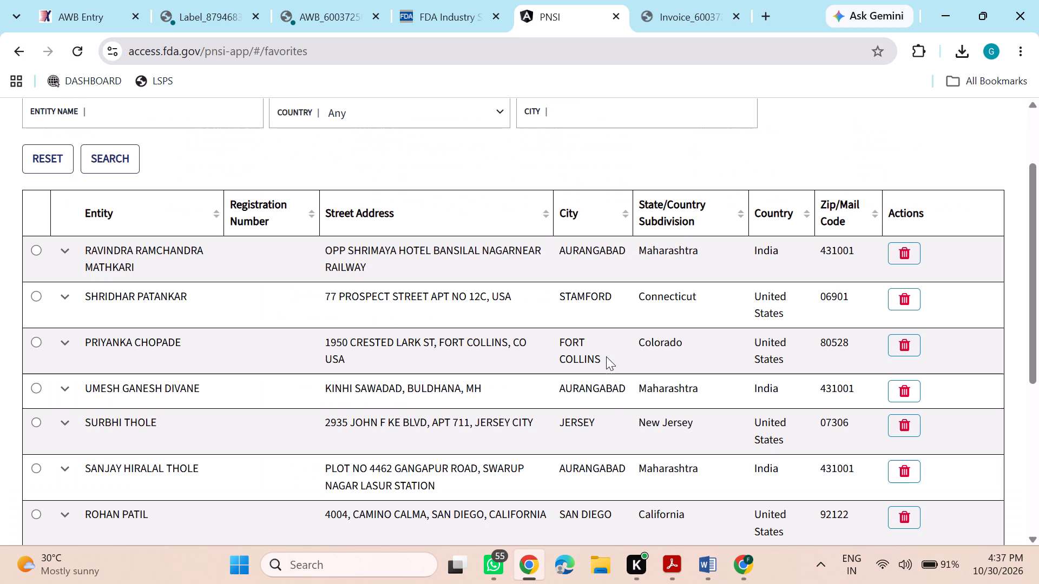
left_click(25, 392)
left_click(34, 389)
scroll(34, 389, "down", 4)
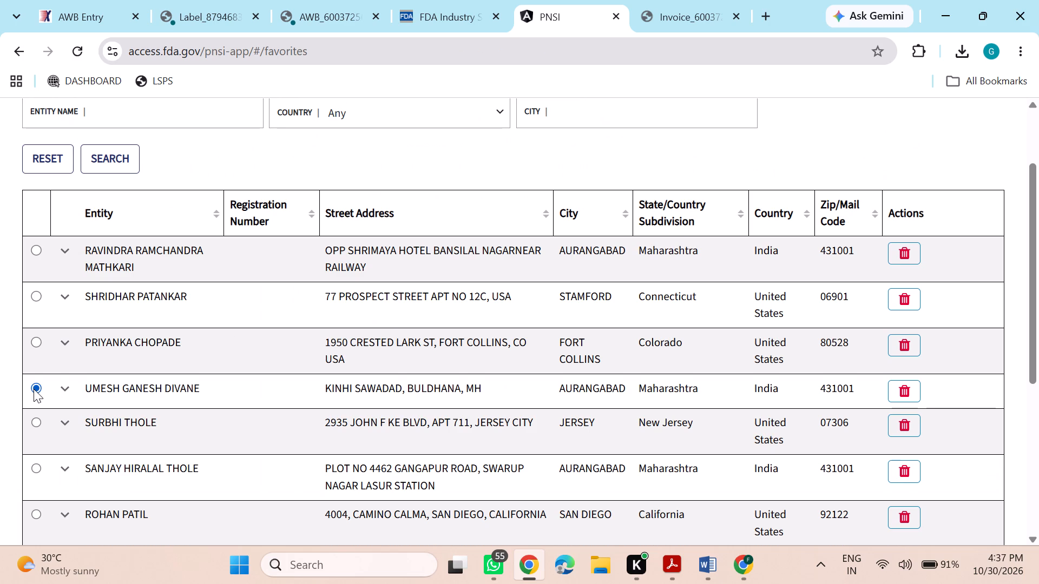
left_click(107, 414)
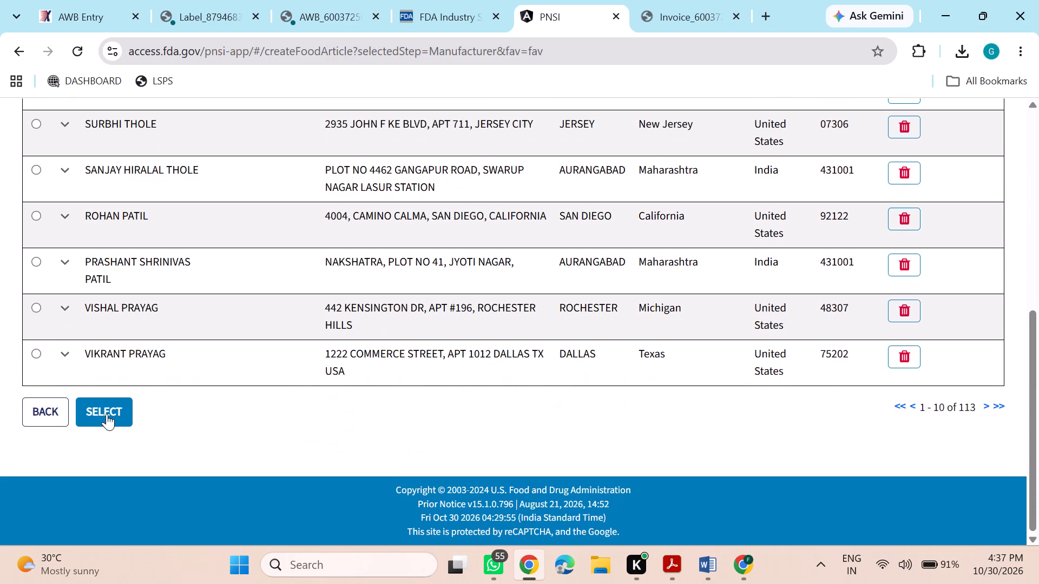
scroll(368, 394, "down", 1)
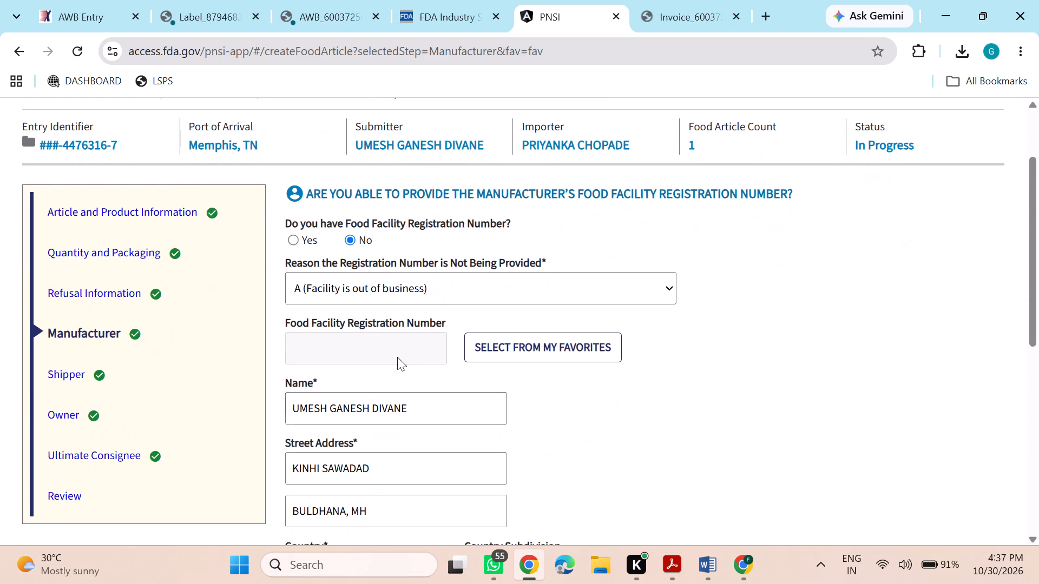
scroll(399, 355, "down", 1)
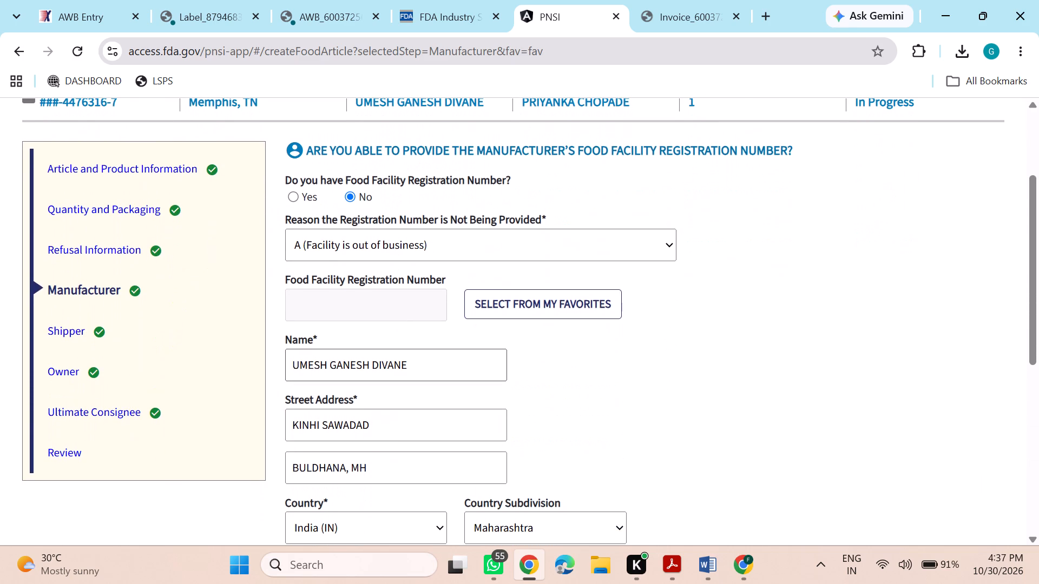
scroll(399, 355, "down", 2)
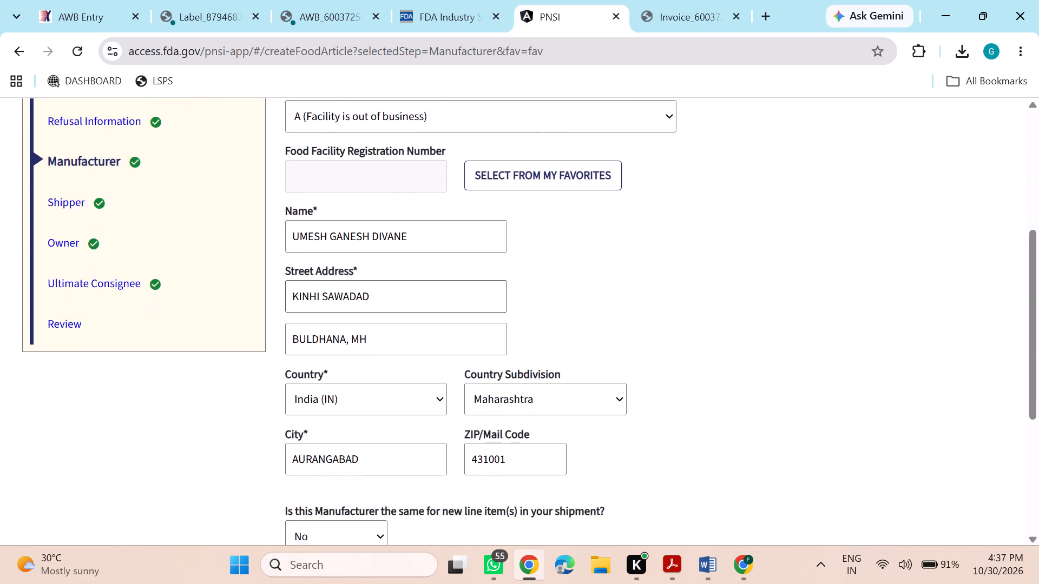
scroll(399, 355, "right", 2)
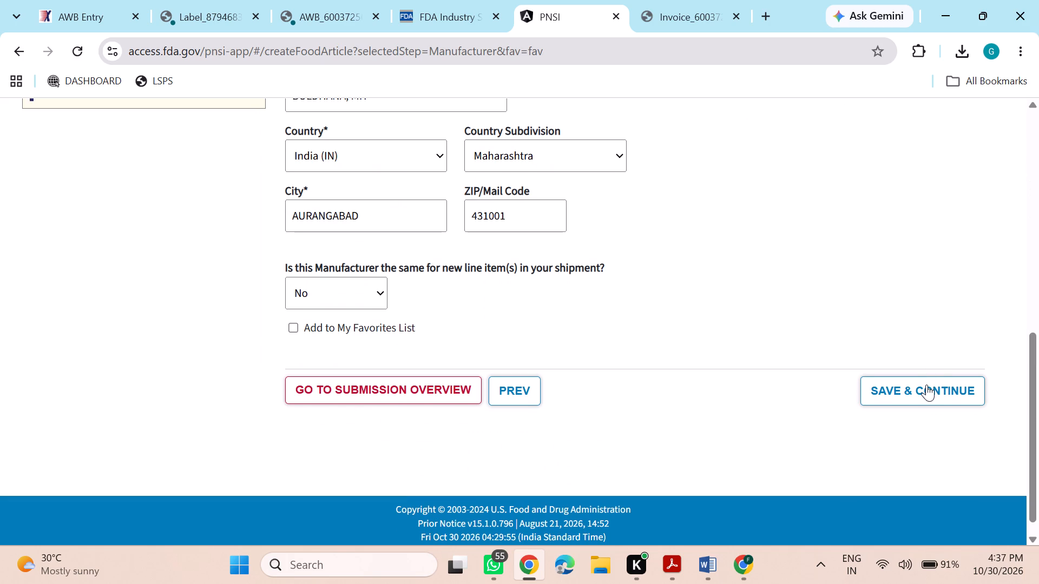
left_click(926, 384)
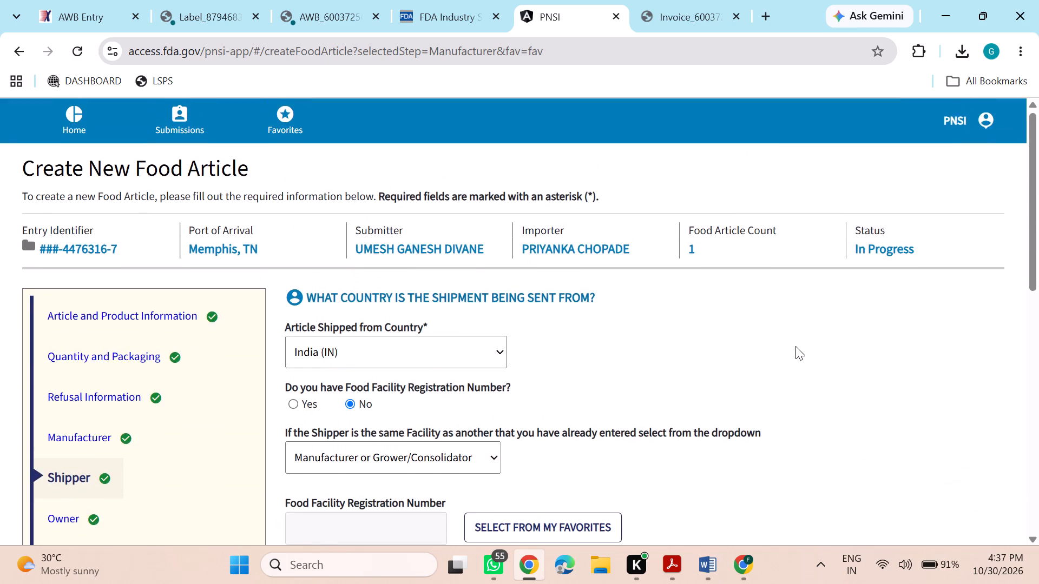
Set the shipper as the same facility as the Submitter and save the shipper details.
scroll(795, 346, "down", 3)
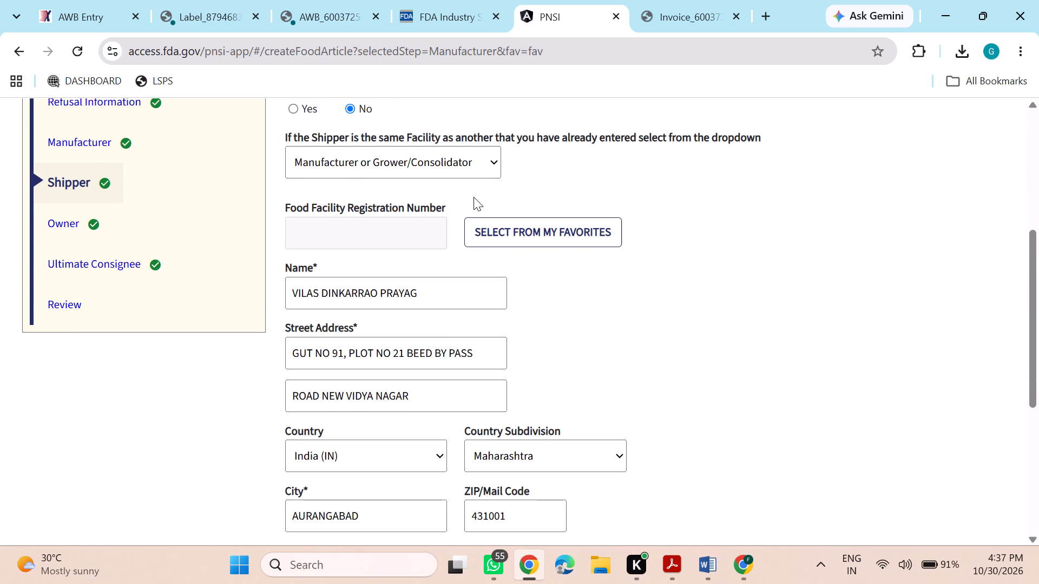
left_click(439, 161)
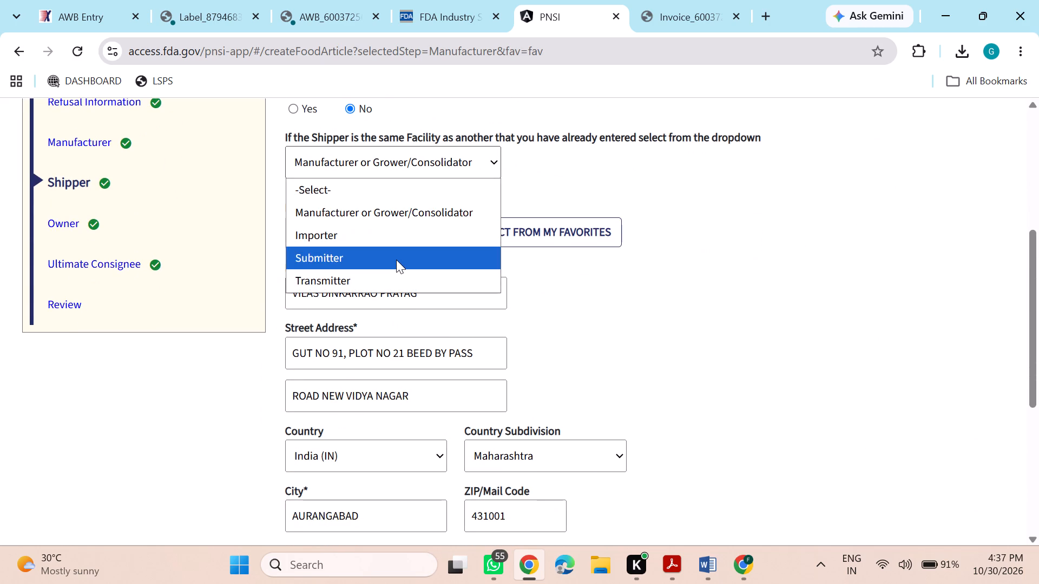
left_click(396, 260)
scroll(667, 300, "down", 3)
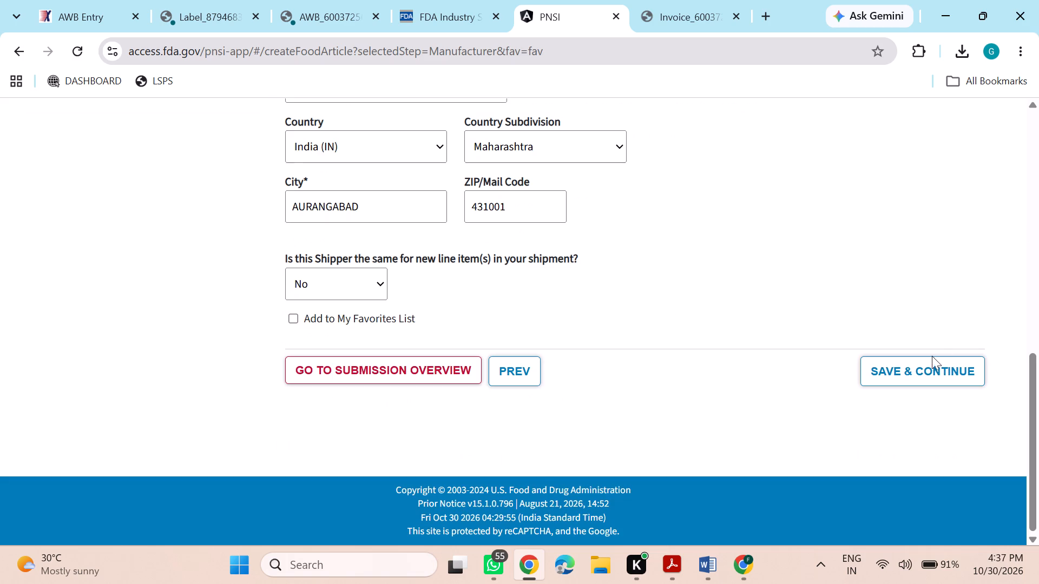
left_click(929, 360)
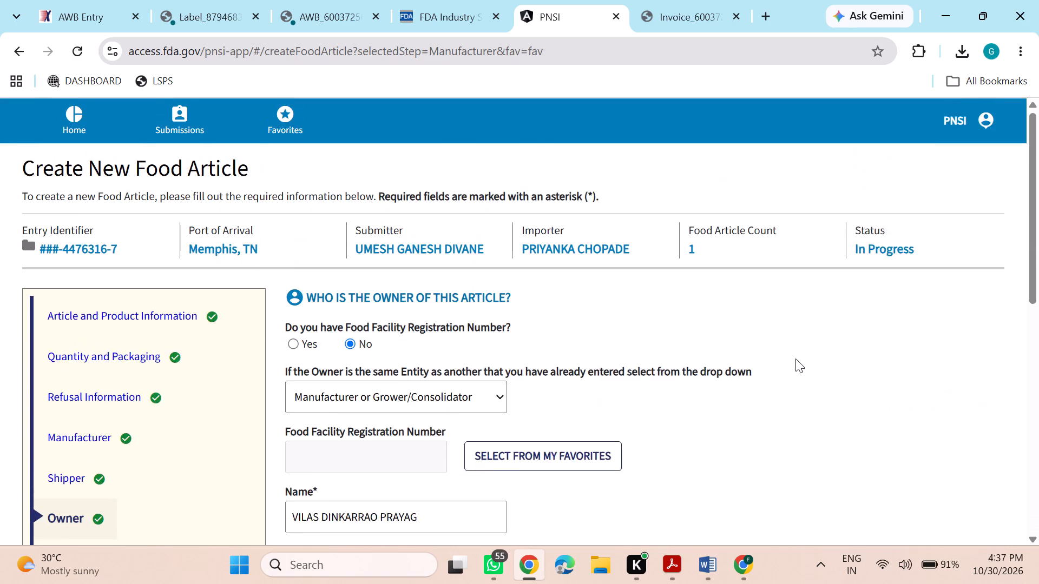
Set the article's owner as the same entity as the Submitter and save the owner details.
scroll(795, 359, "down", 2)
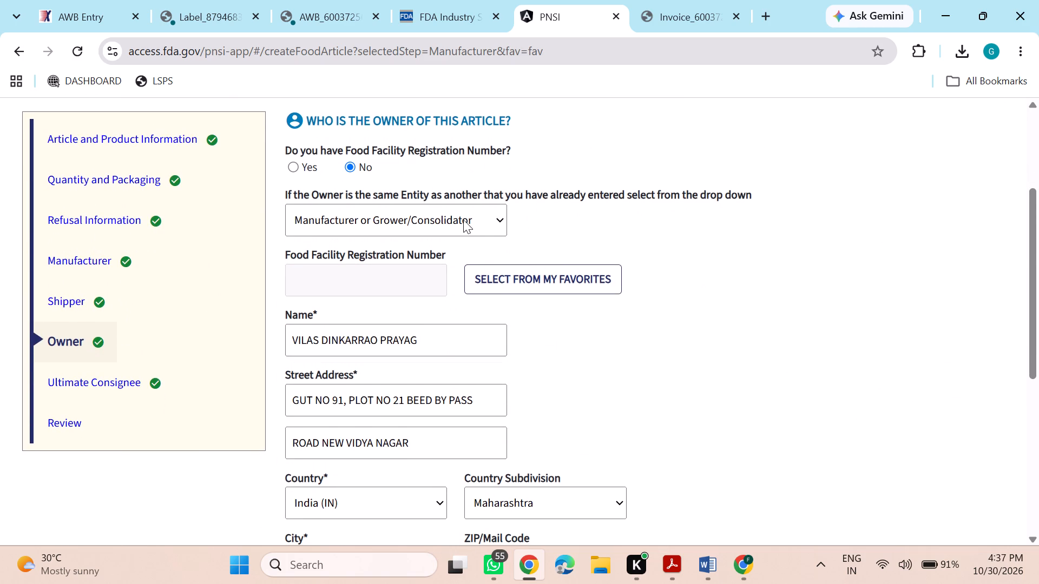
left_click(463, 220)
left_click(415, 318)
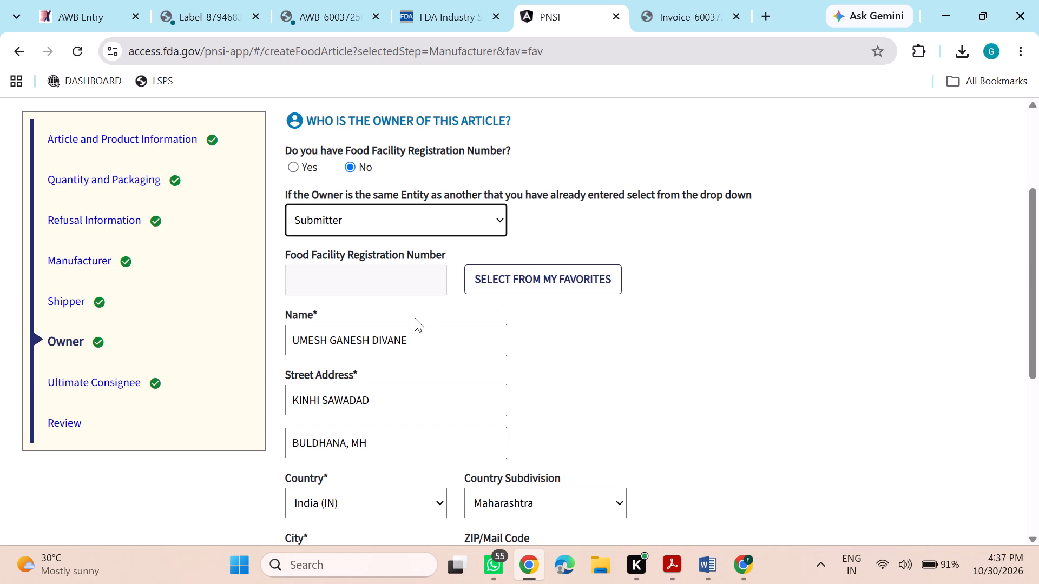
scroll(415, 318, "down", 3)
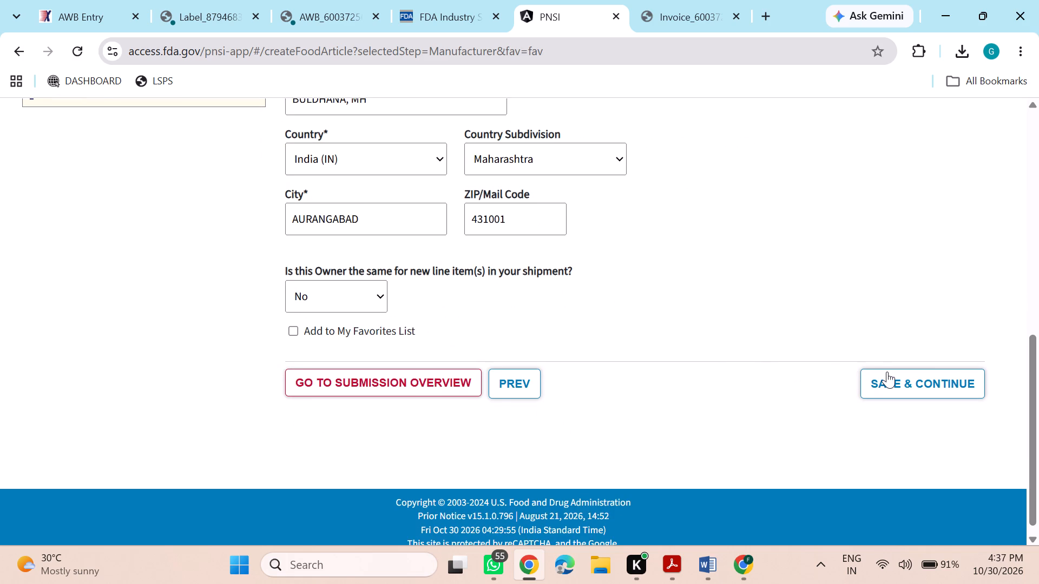
left_click(887, 371)
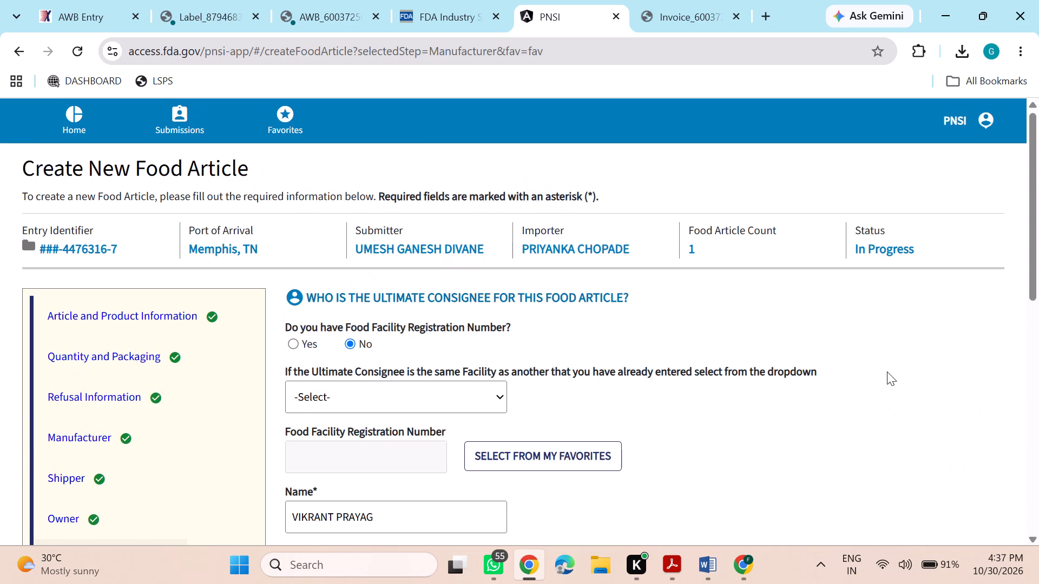
Set the ultimate consignee as the same facility as the Importer and save the ultimate consignee details.
scroll(887, 371, "down", 2)
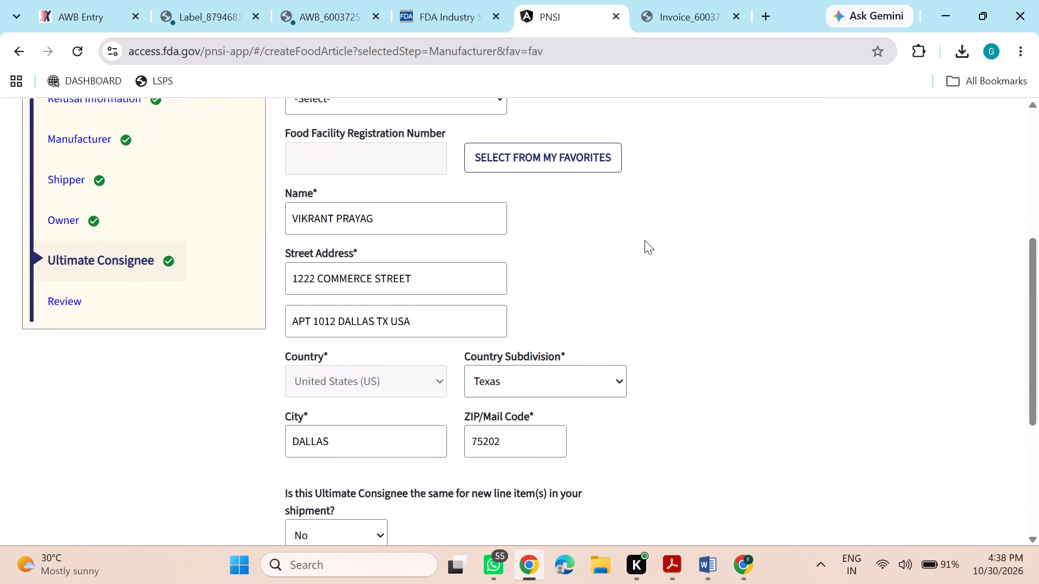
scroll(589, 213, "up", 1)
left_click(482, 152)
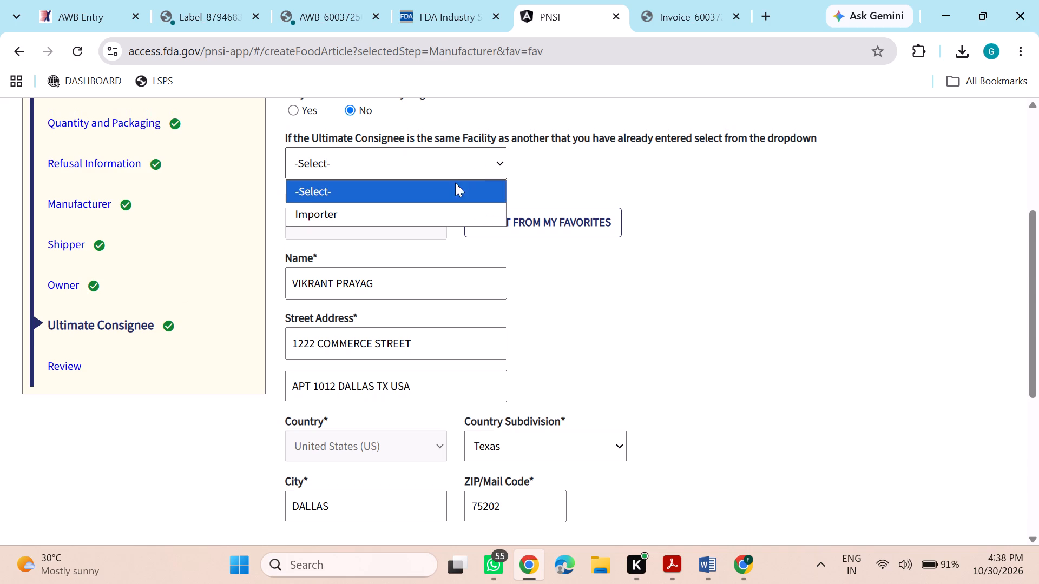
left_click(443, 205)
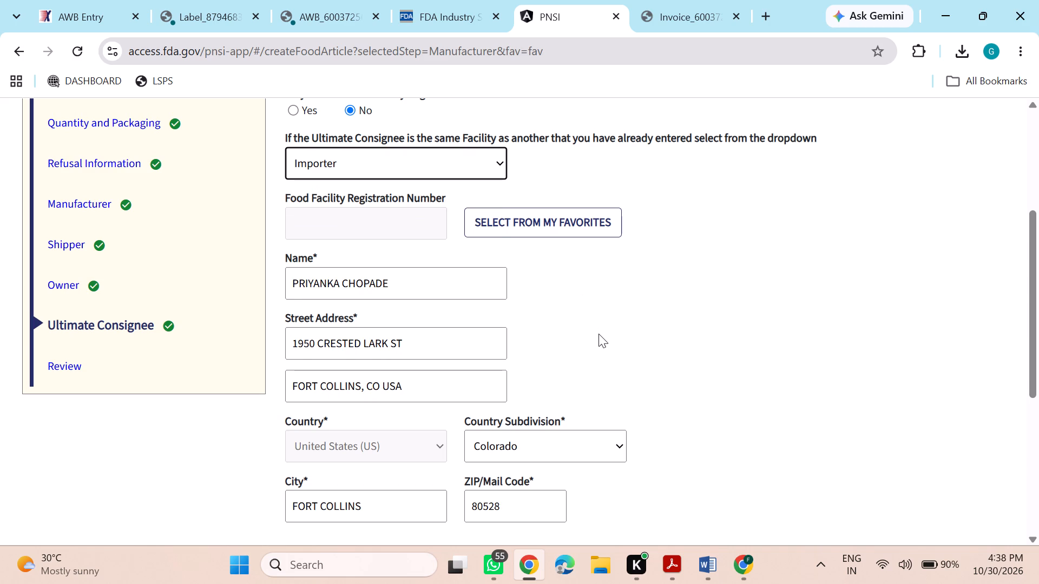
scroll(599, 334, "down", 2)
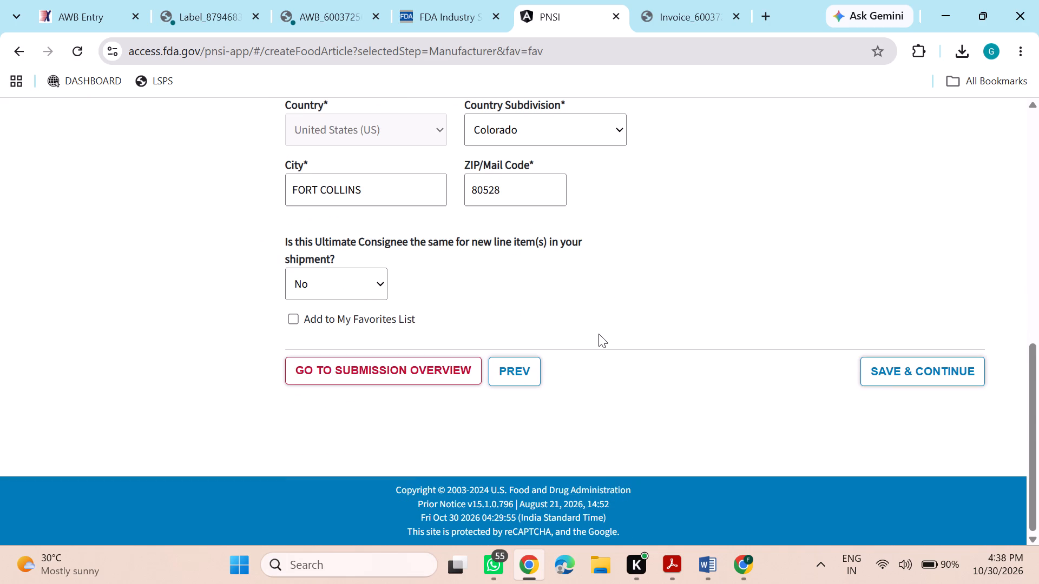
left_click(880, 370)
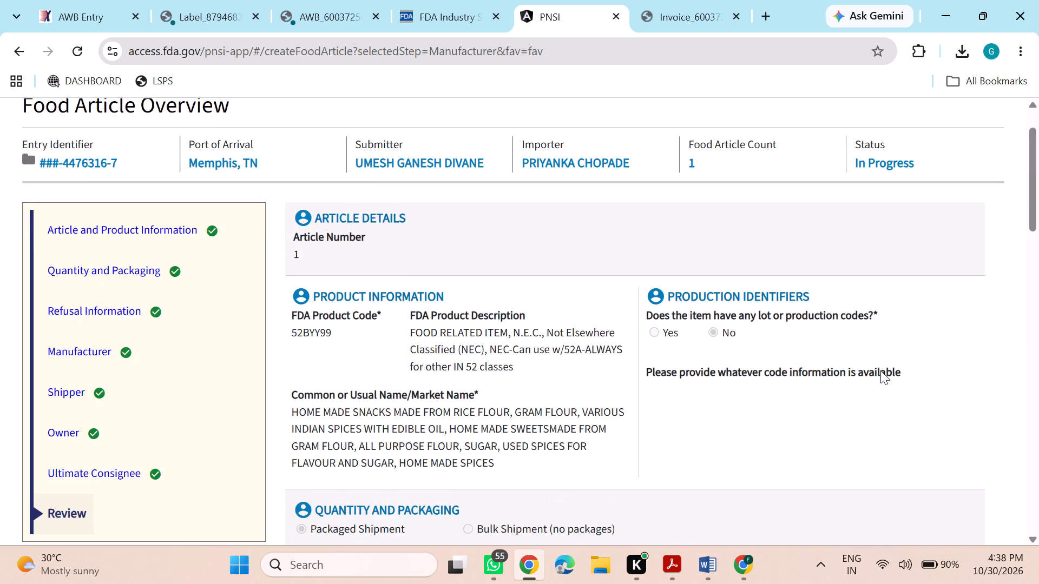
Add the reviewed food article to the prior notice submission.
scroll(729, 373, "down", 6)
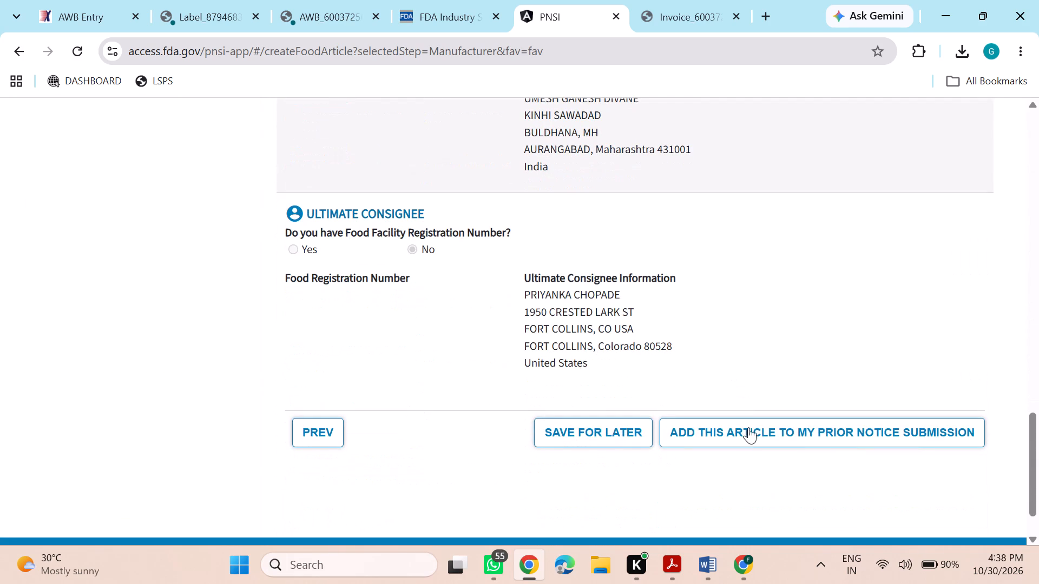
left_click(747, 428)
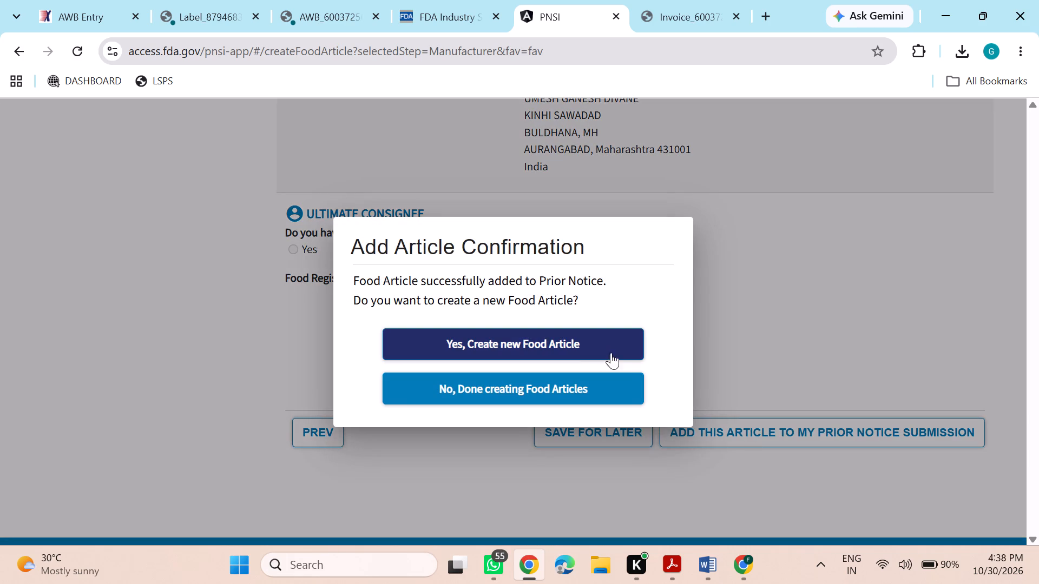
left_click(597, 343)
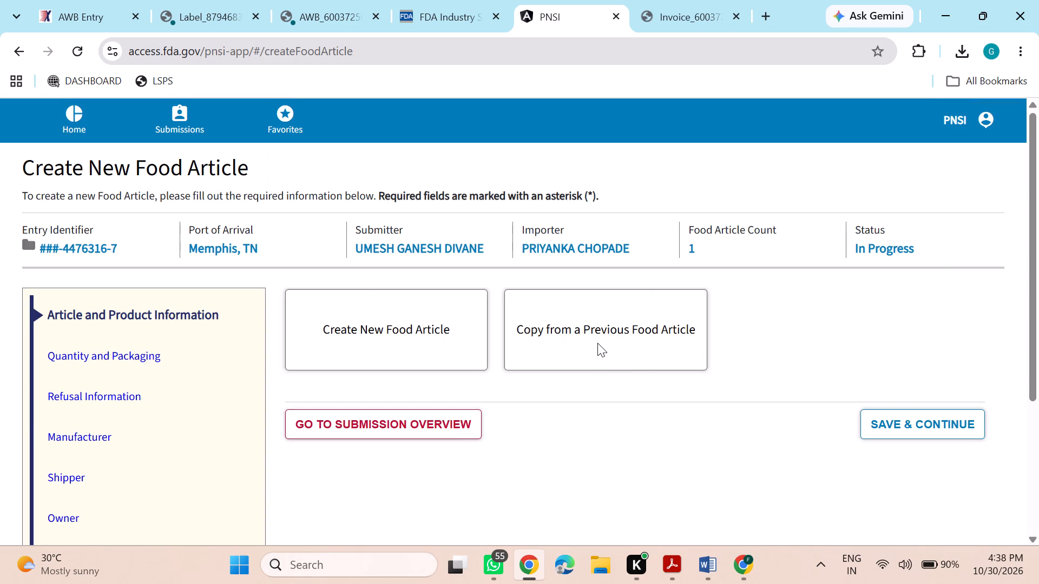
Go to the submission overview and submit the prior notice to the FDA.
left_click(455, 421)
scroll(455, 421, "down", 3)
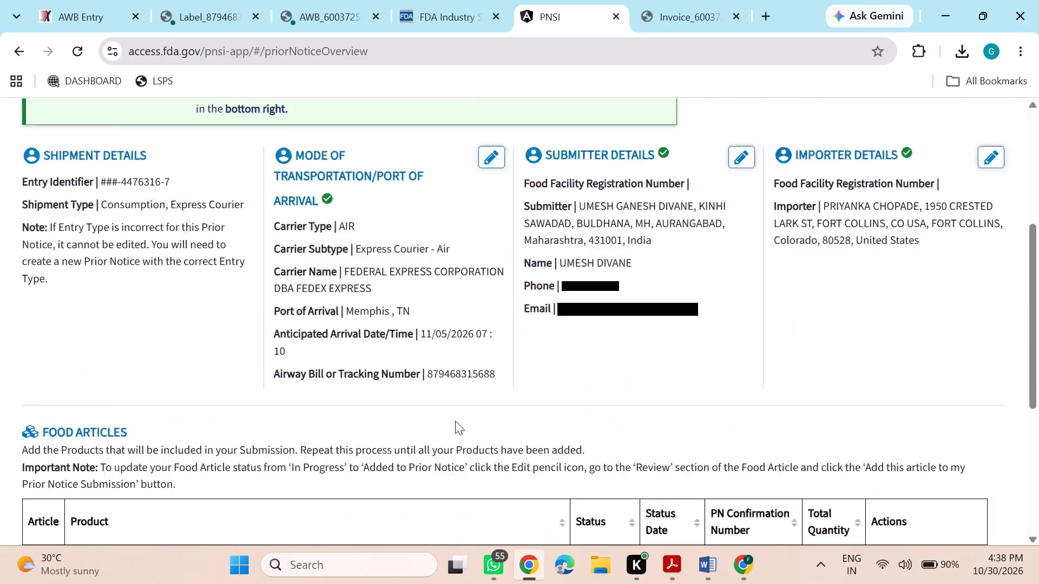
left_click(902, 394)
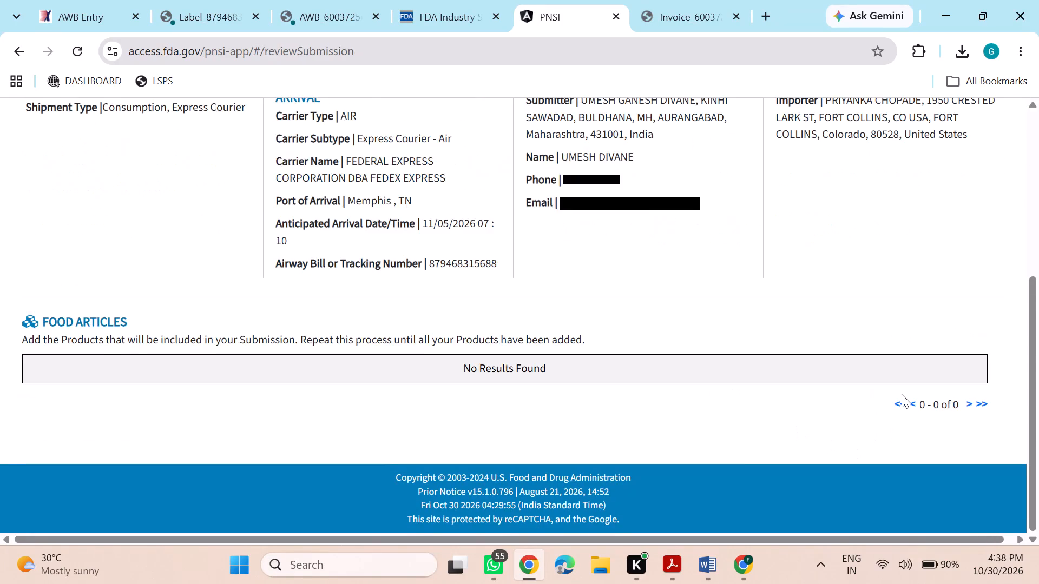
Generate the PDF summary of the submitted prior notice.
scroll(773, 337, "up", 5)
left_click(945, 229)
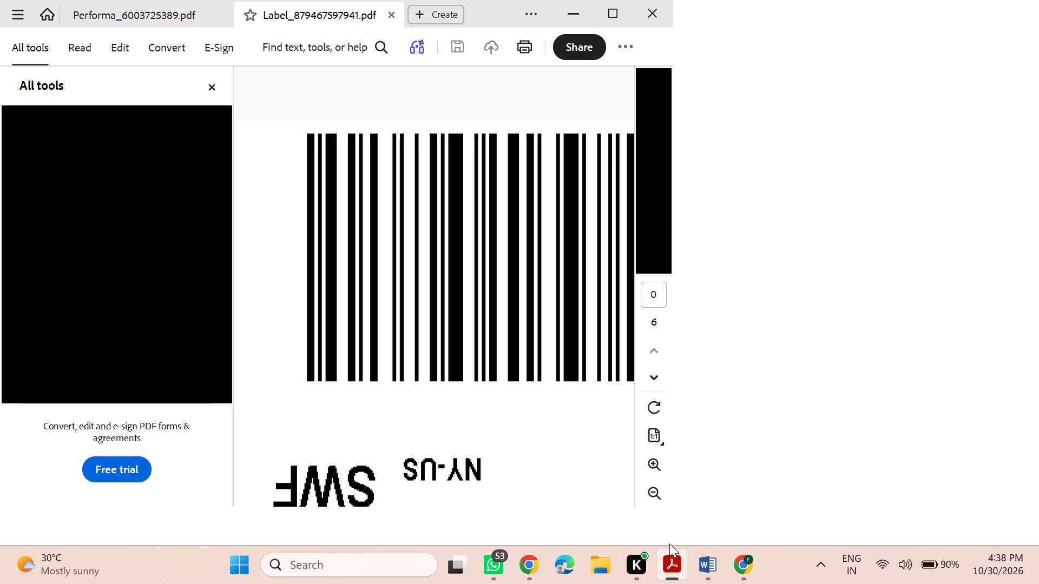
Close Adobe Acrobat along with its open PDF documents.
right_click(673, 565)
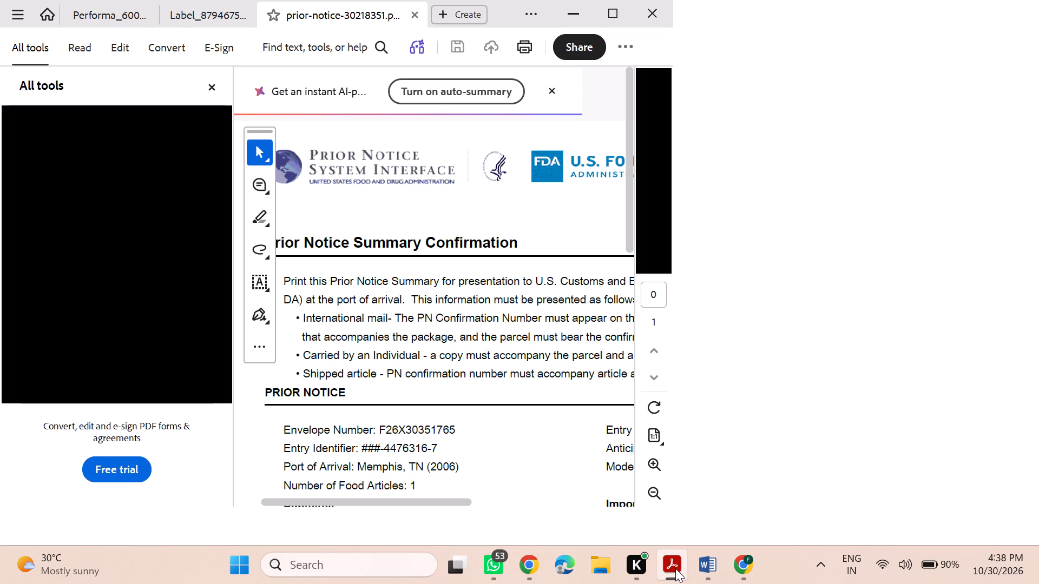
left_click(659, 521)
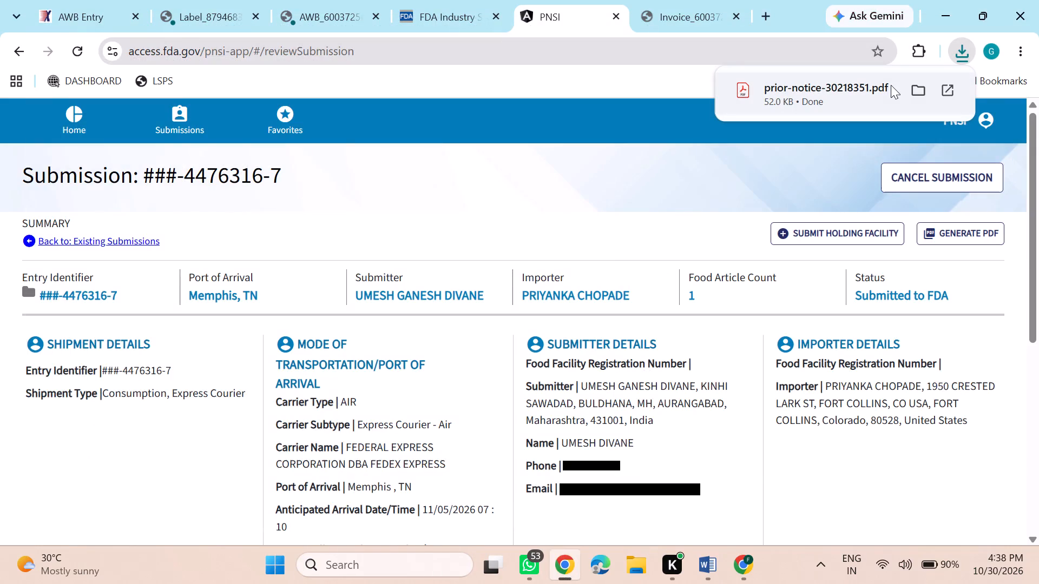
left_click(886, 89)
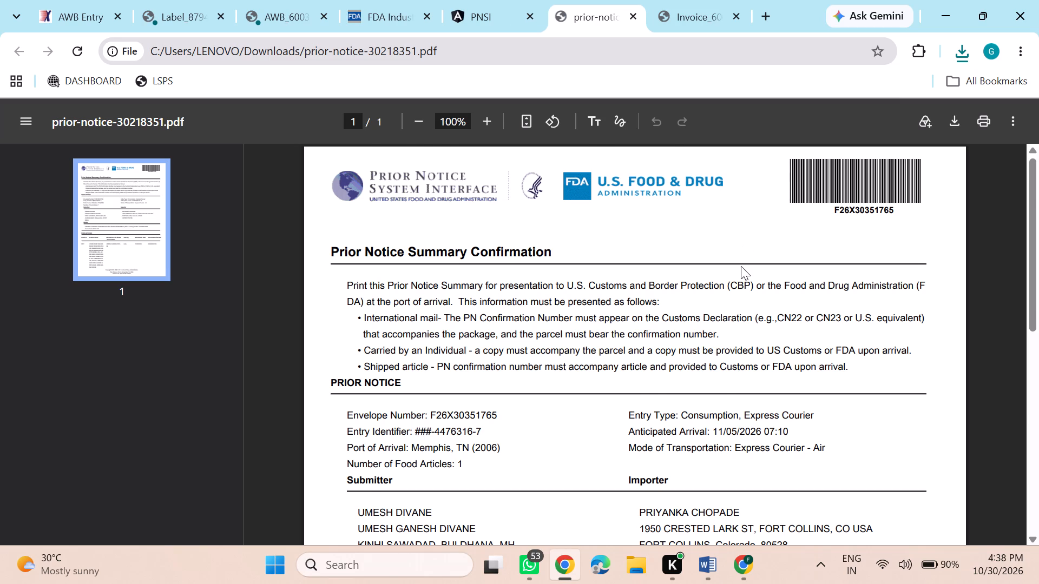
scroll(741, 266, "down", 1)
key("ctrl+p")
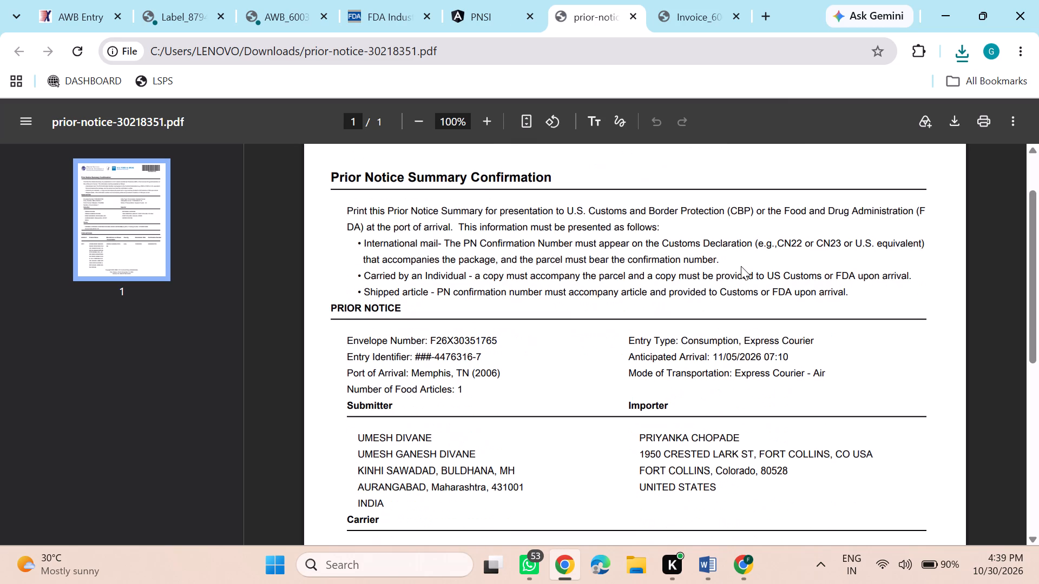
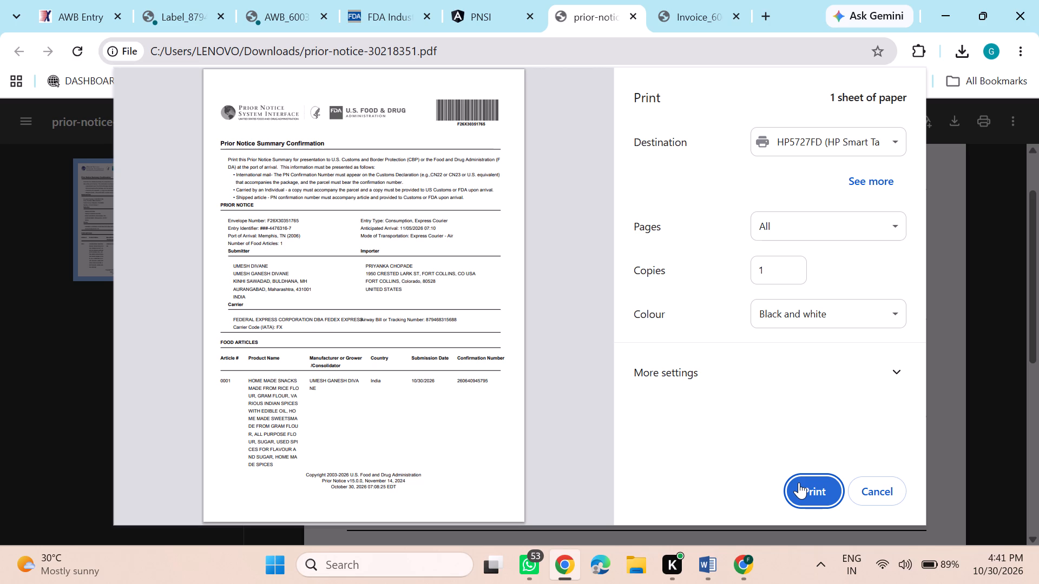
Print one black-and-white copy of the Prior Notice Summary Confirmation.
left_click(799, 482)
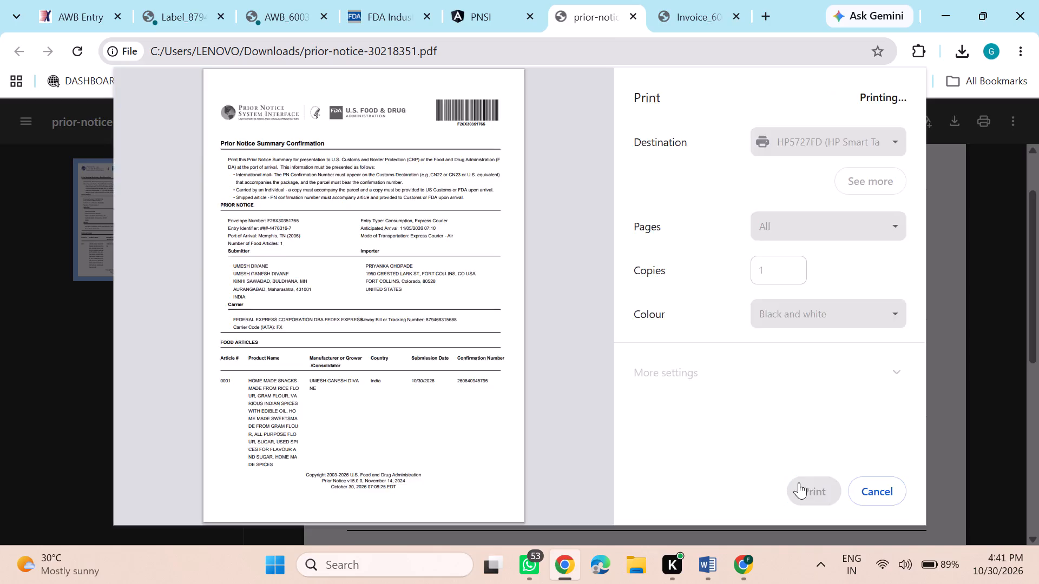
left_click(695, 24)
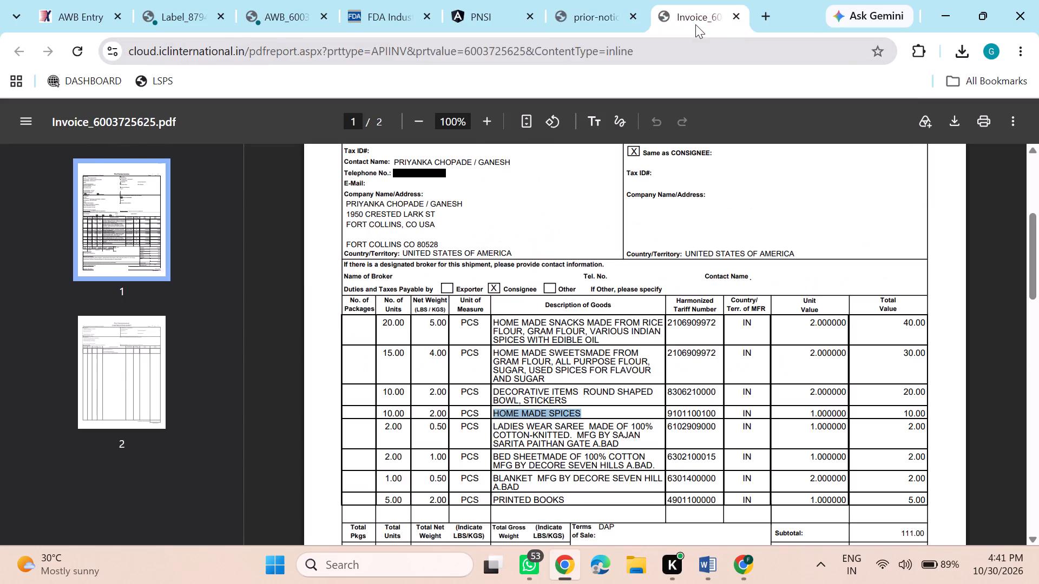
key("ctrl+p")
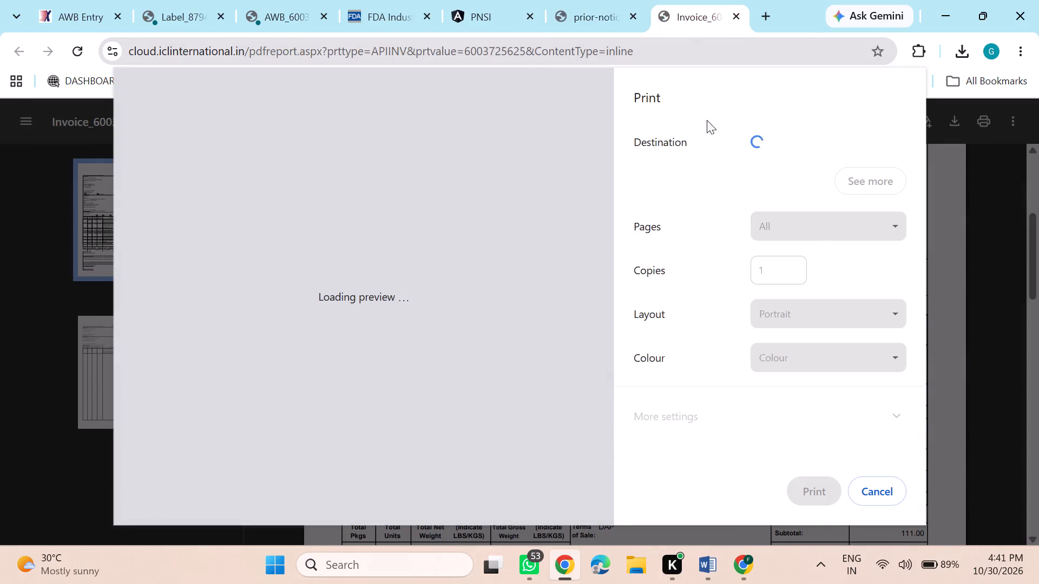
left_click(769, 276)
key("BackSpace")
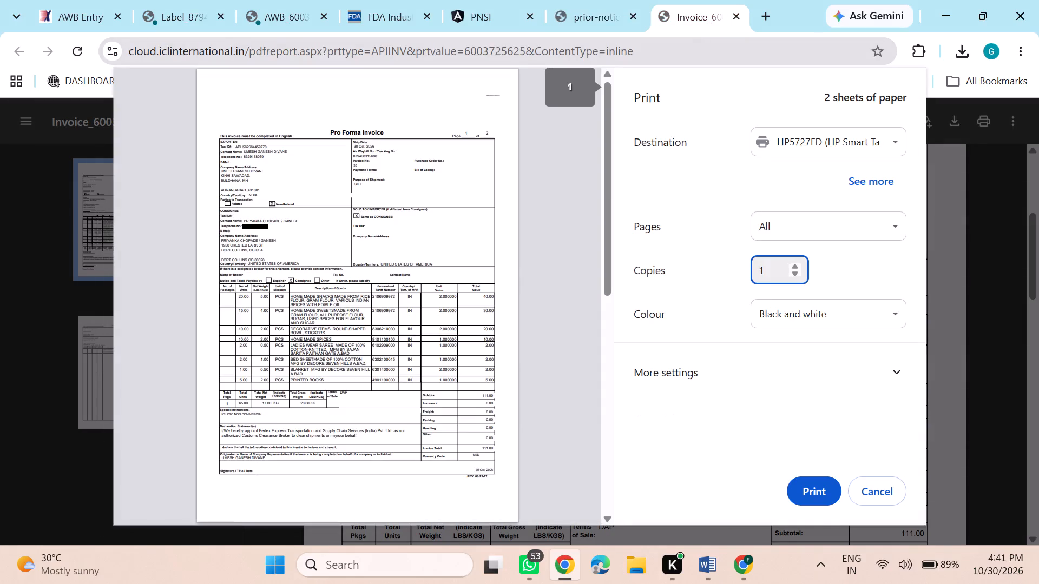
key("3")
key("Return")
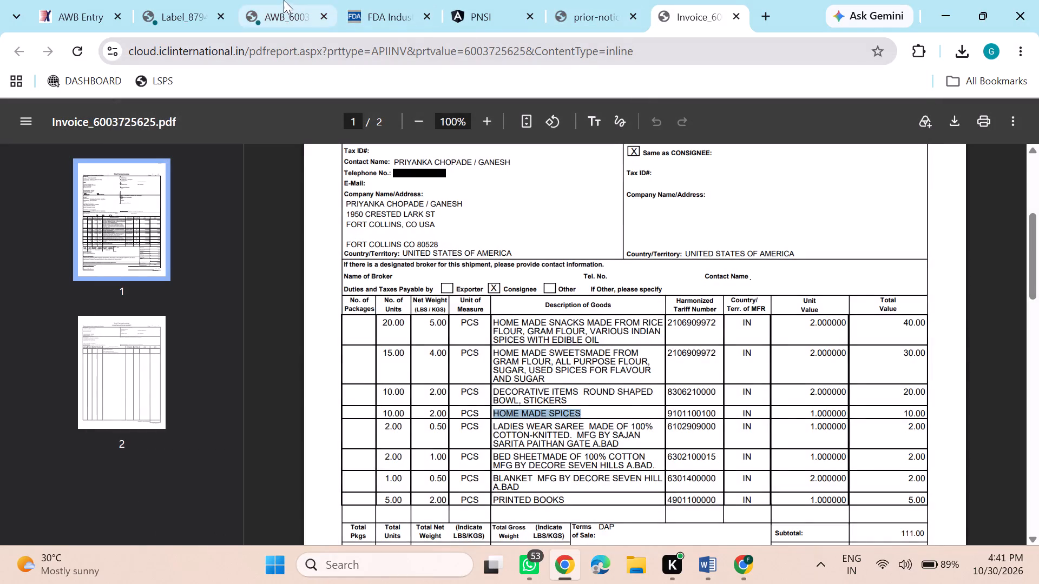
left_click(284, 1)
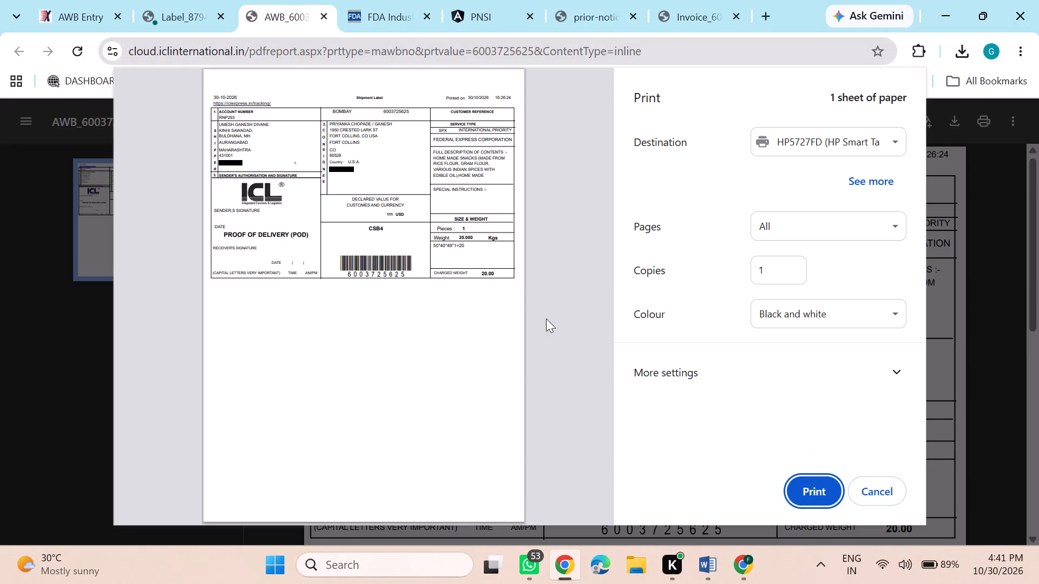
left_click(803, 488)
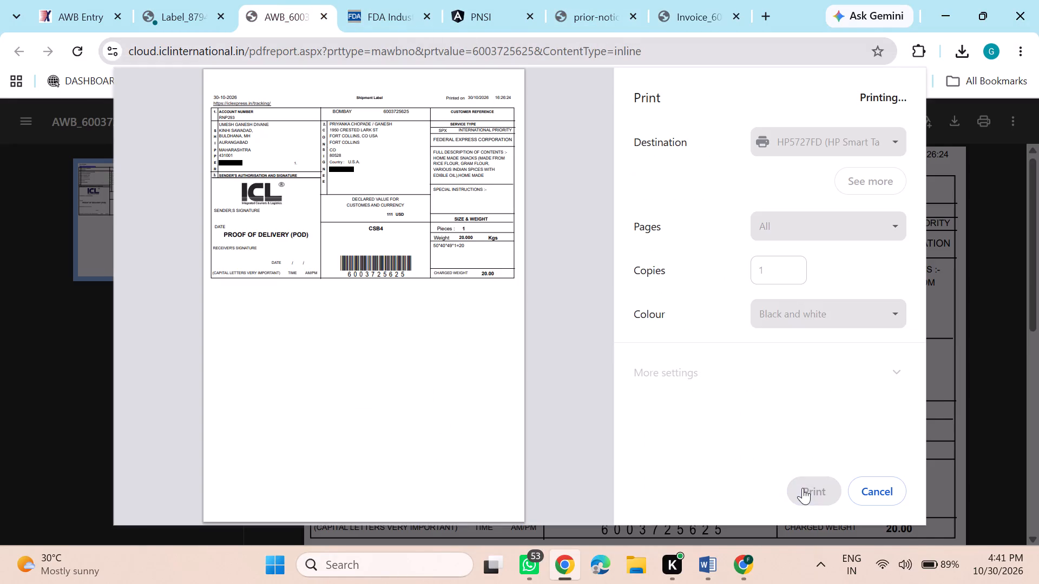
left_click(159, 3)
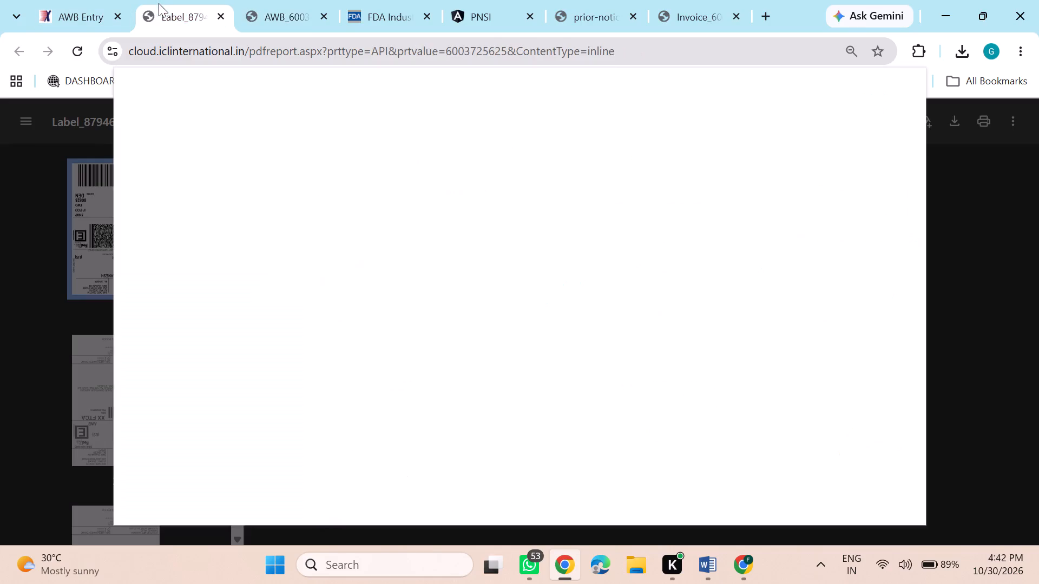
left_click(804, 480)
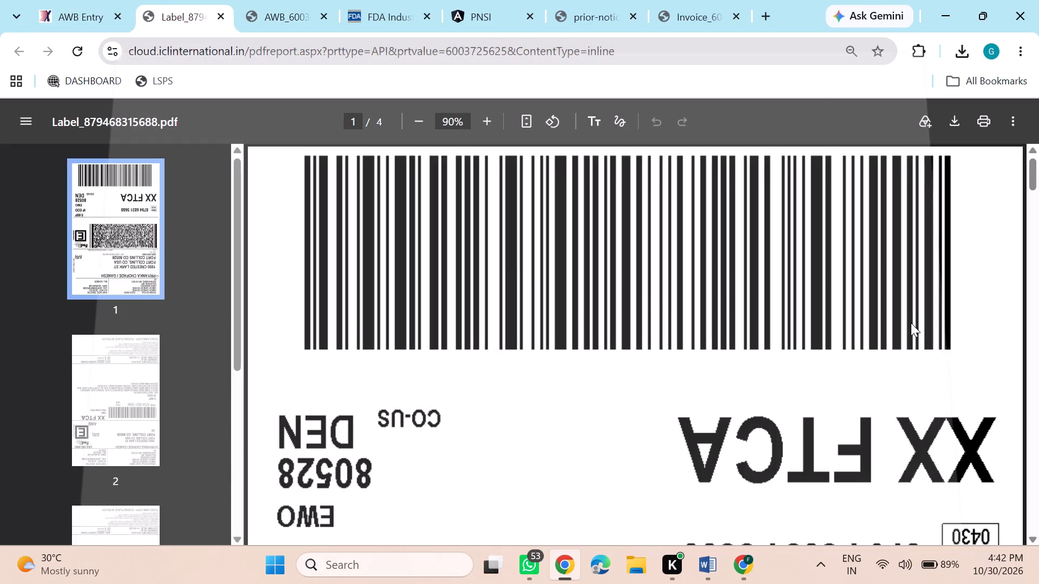
scroll(911, 323, "down", 3)
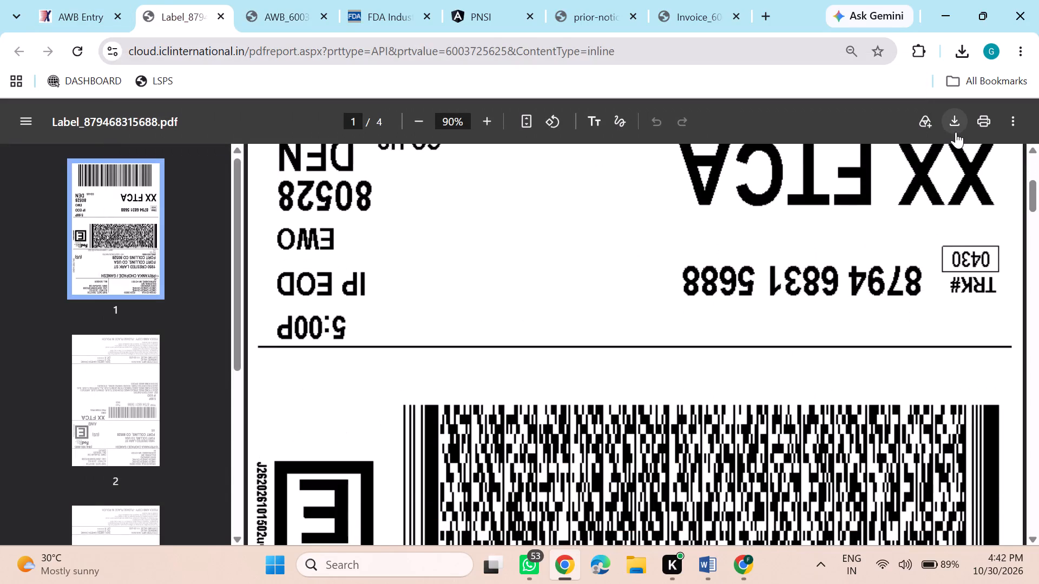
left_click(956, 132)
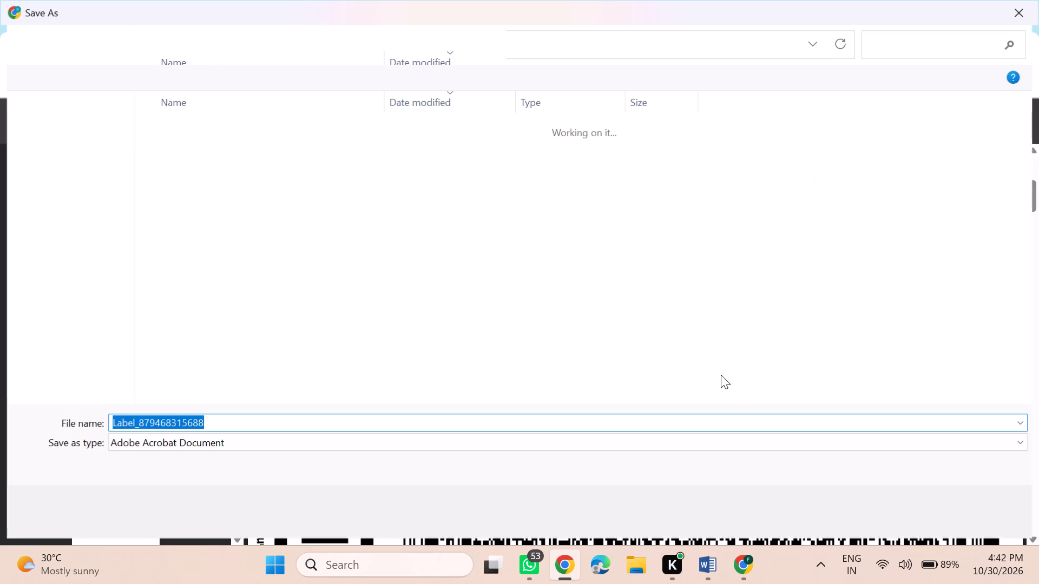
left_click(910, 514)
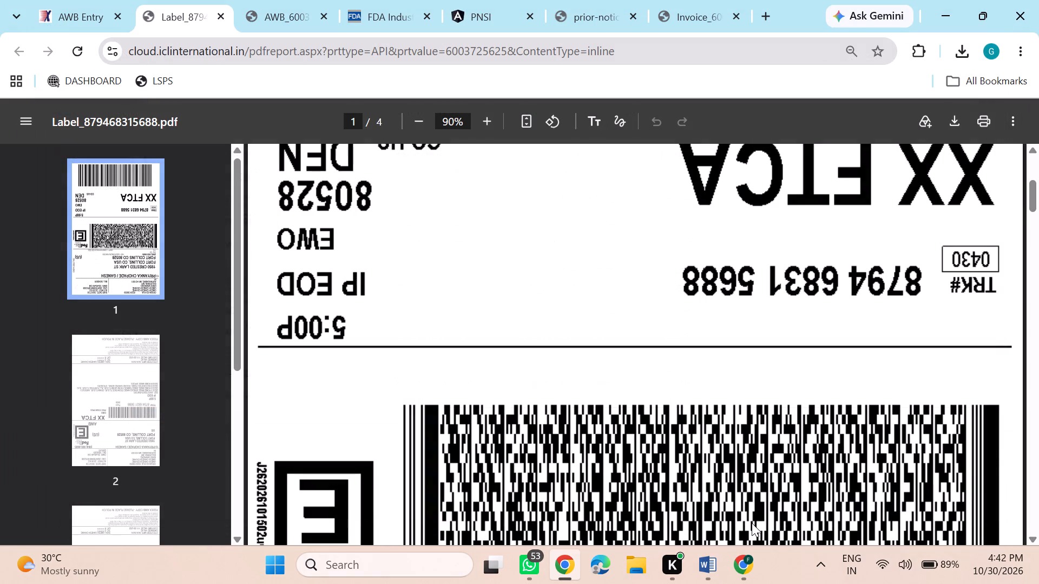
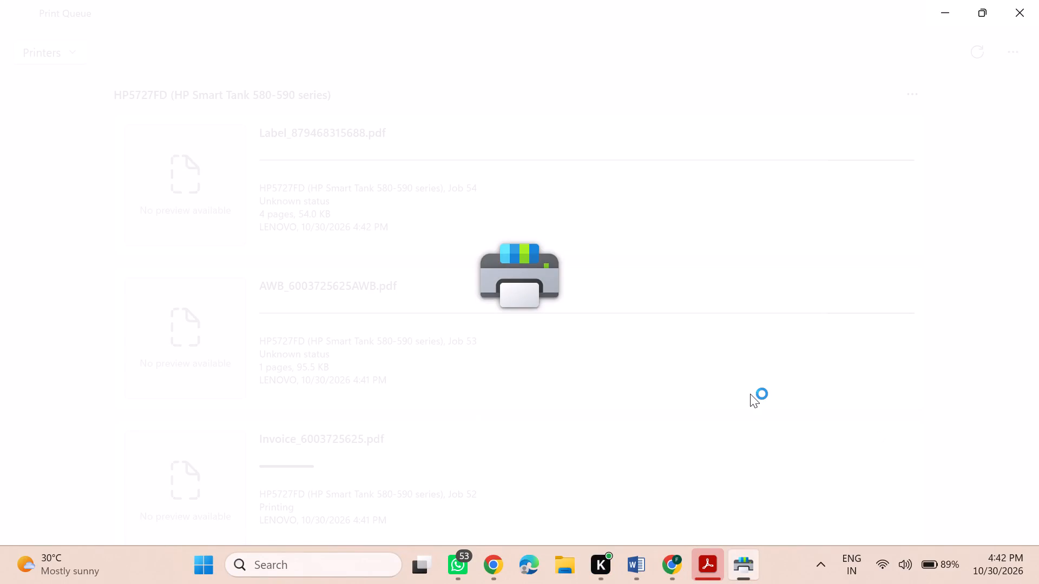
Cancel all print jobs in the HP5727FD (HP Smart Tank 580-590 series) queue, repeating the cancellation for the remaining Invoice_6003725625.pdf job.
scroll(750, 394, "down", 3)
scroll(750, 394, "up", 4)
left_click(909, 95)
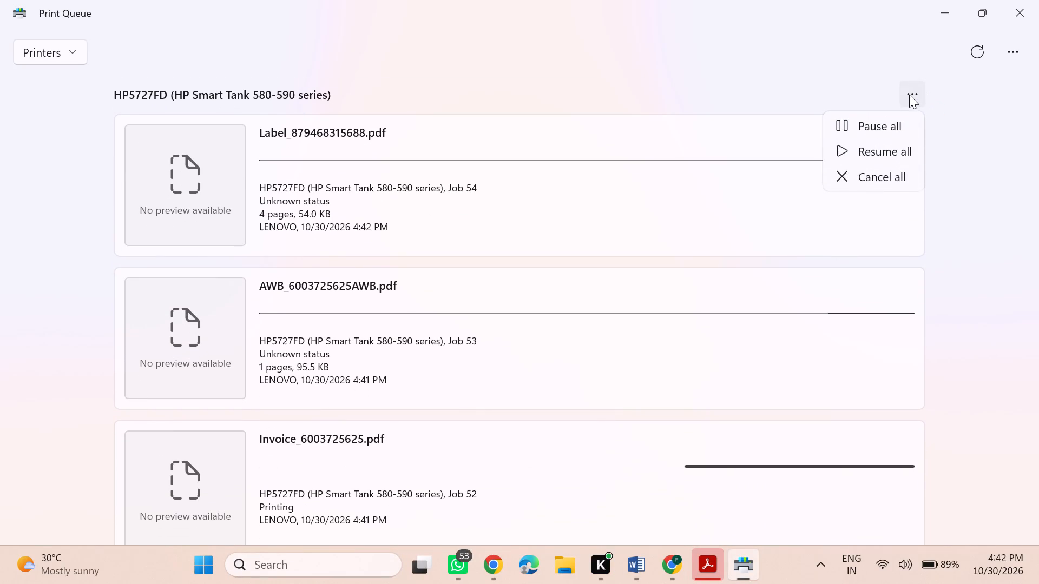
left_click(877, 173)
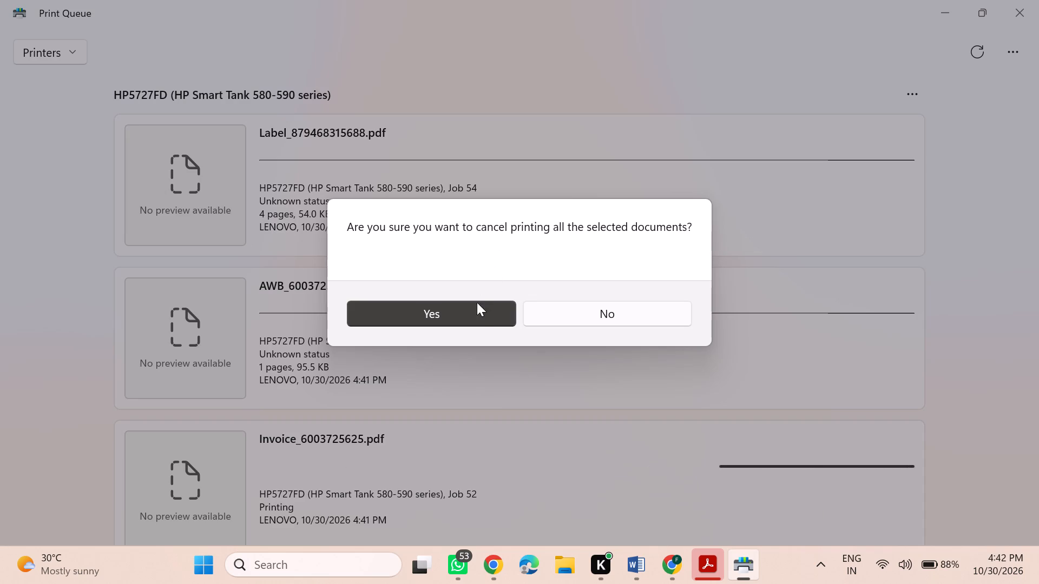
left_click(478, 318)
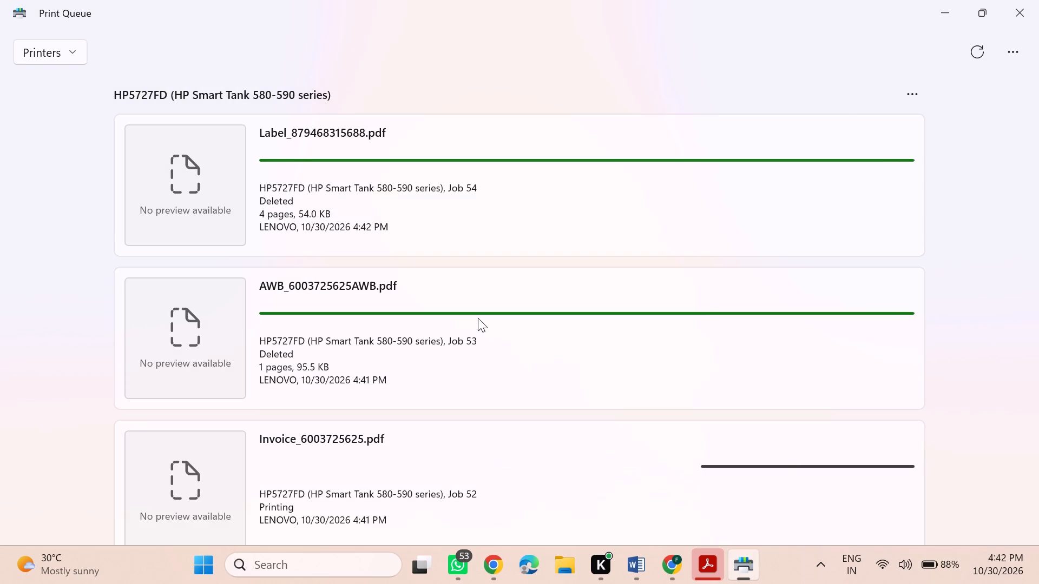
left_click(913, 97)
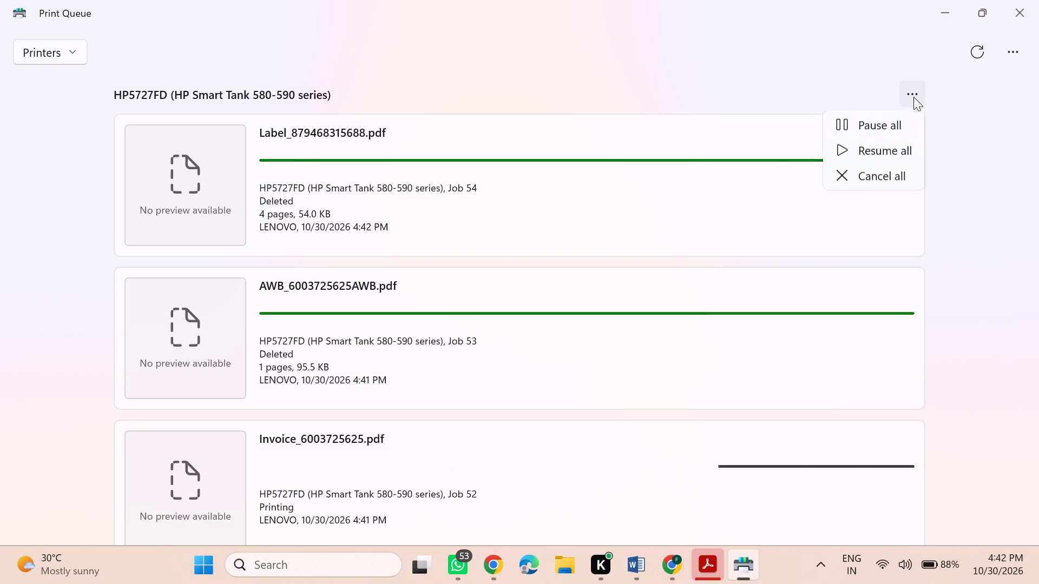
left_click(854, 176)
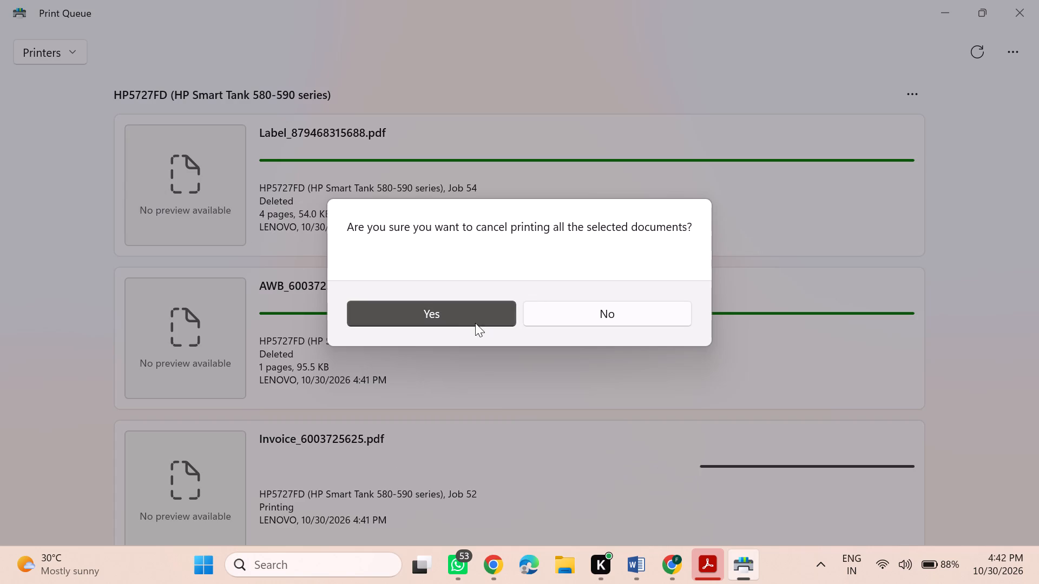
left_click(448, 326)
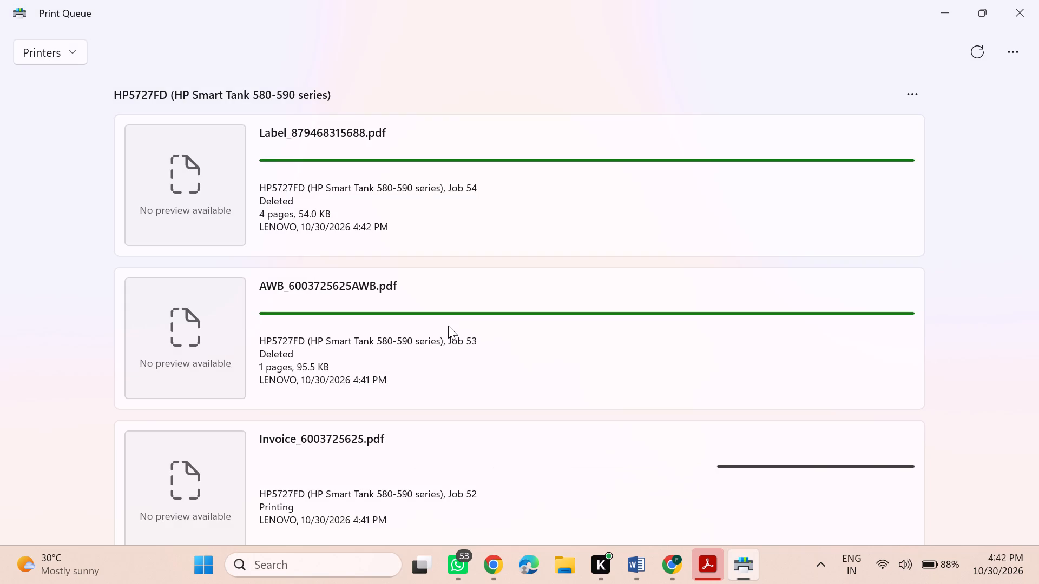
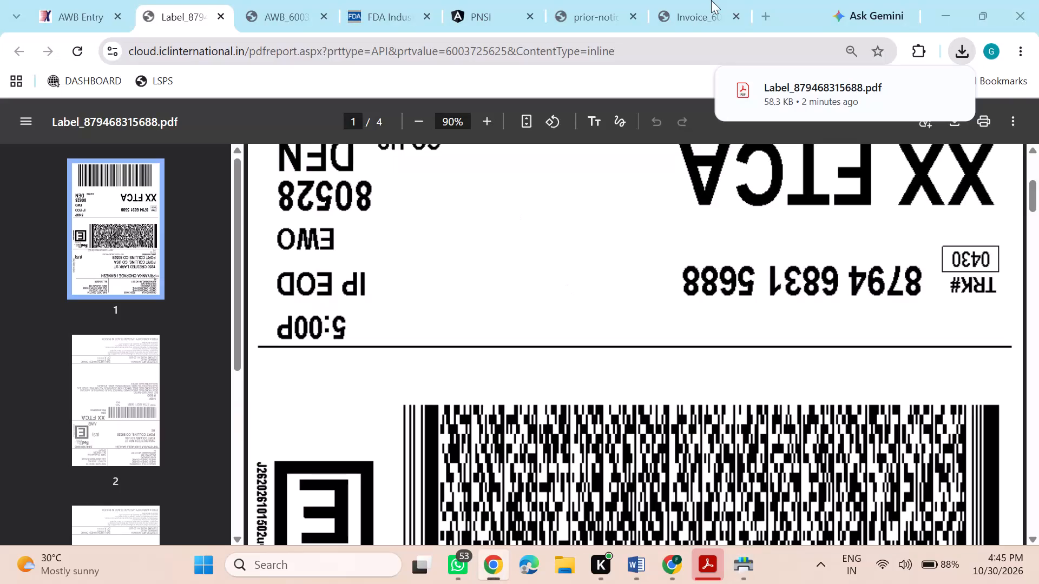
Print three collated black-and-white copies of the odd pages only of Invoice_6003725625.pdf on the HP5727FD printer.
left_click(715, 2)
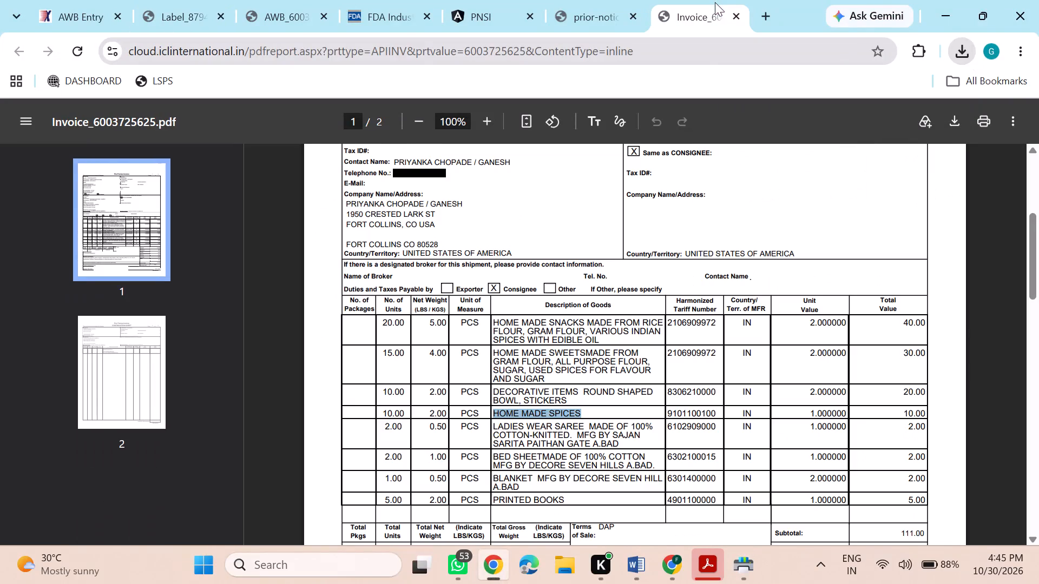
scroll(655, 297, "up", 2)
scroll(655, 297, "down", 3)
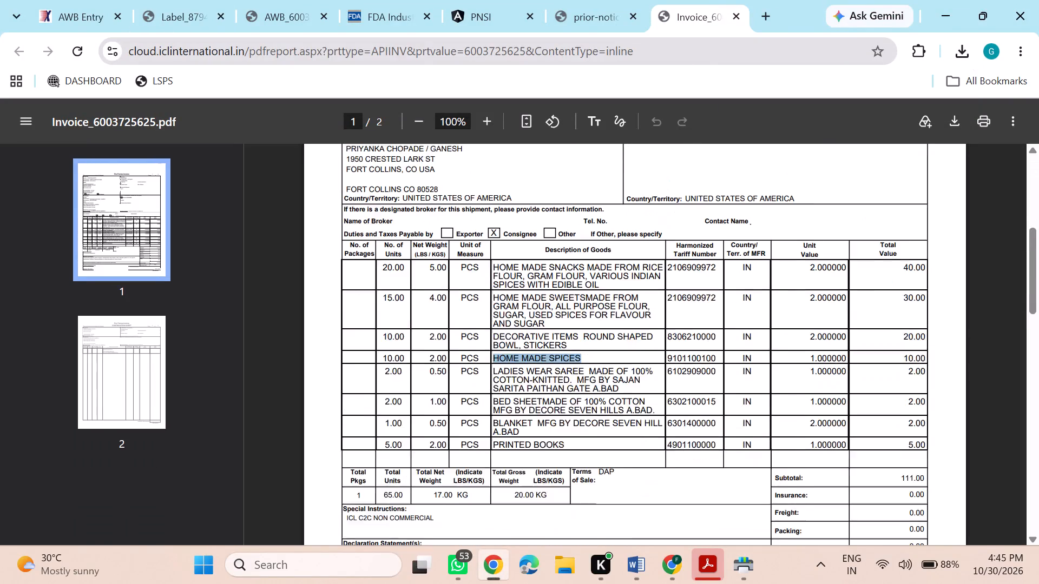
scroll(655, 297, "down", 1)
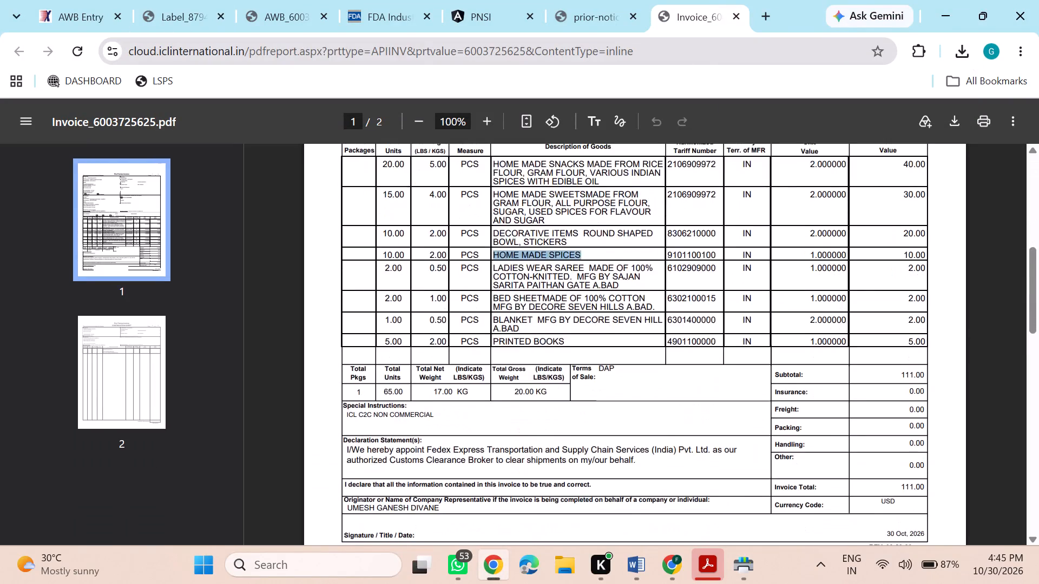
key("ctrl+p")
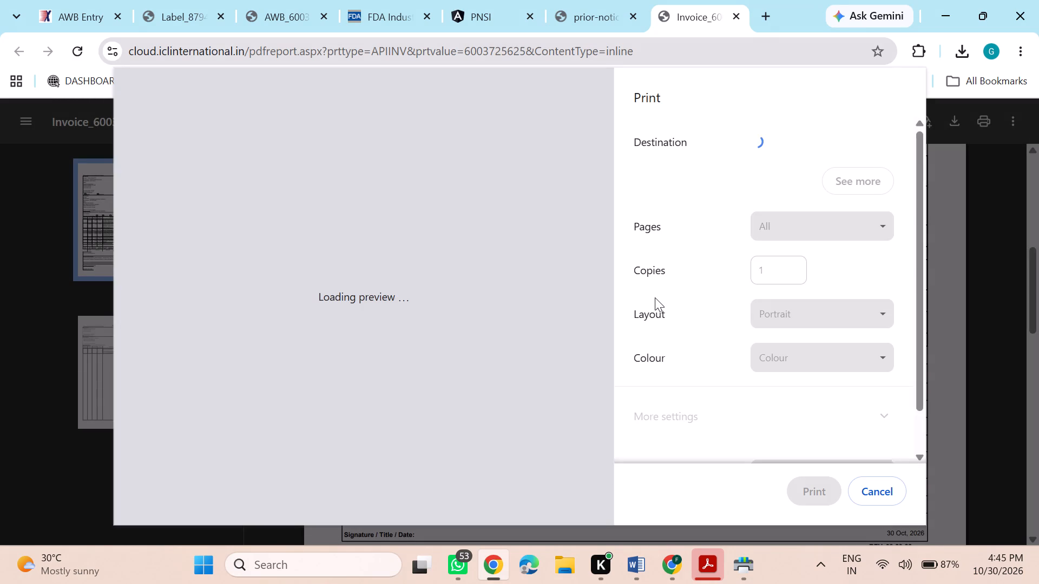
key("BackSpace")
left_click(771, 274)
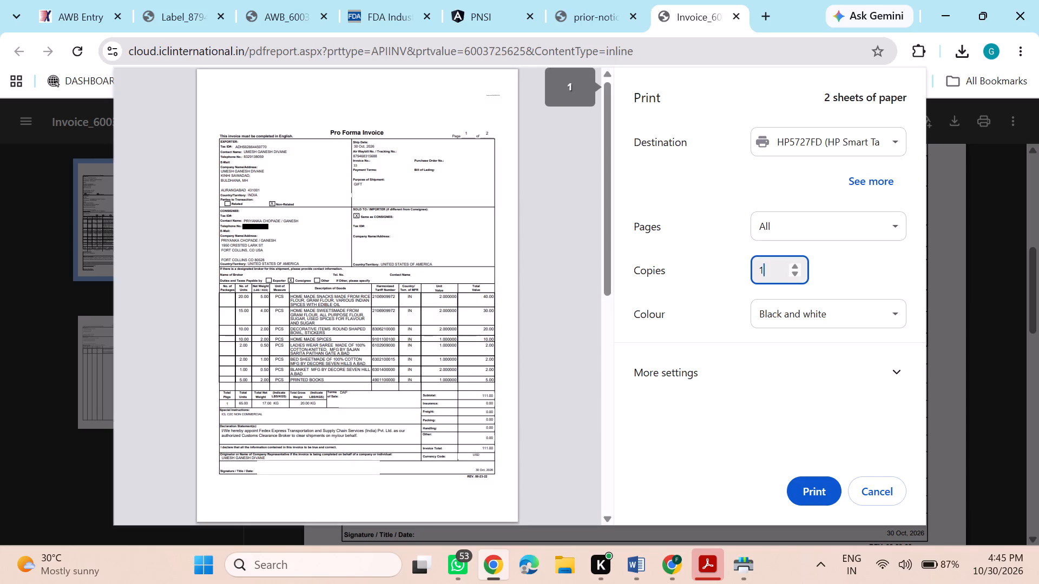
key("BackSpace")
key("3")
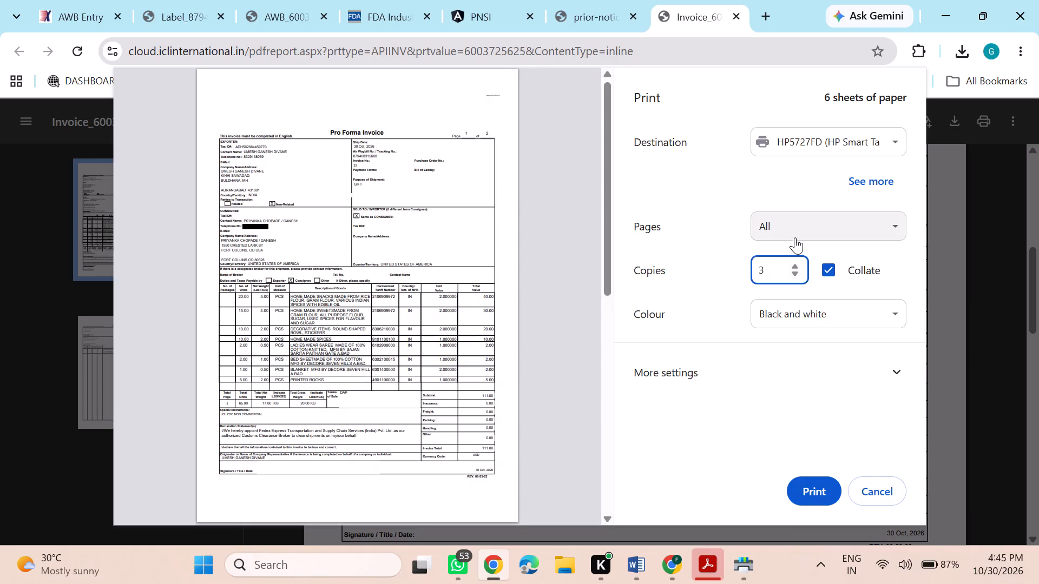
left_click(795, 236)
left_click(804, 275)
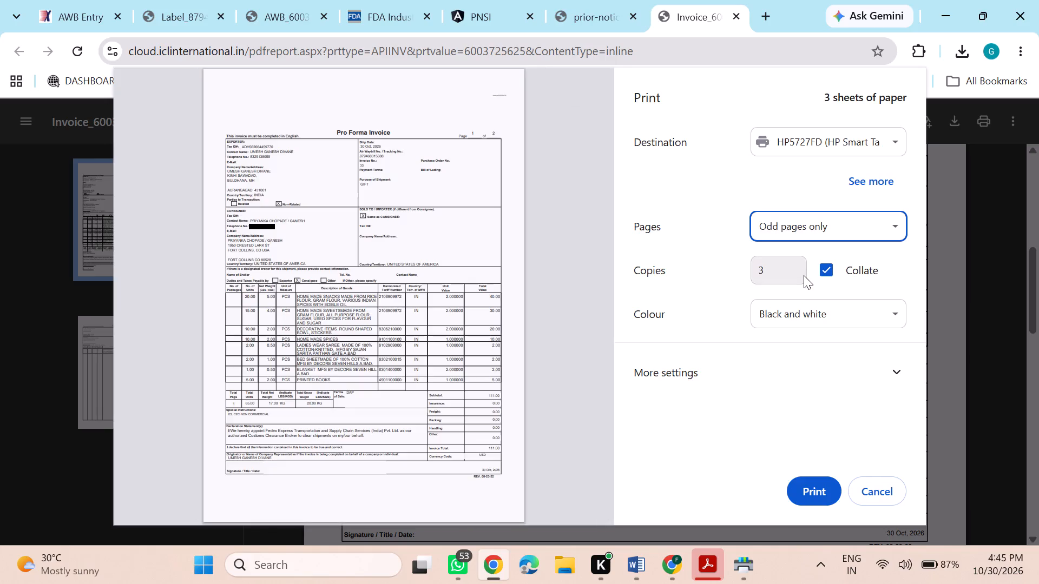
left_click(806, 487)
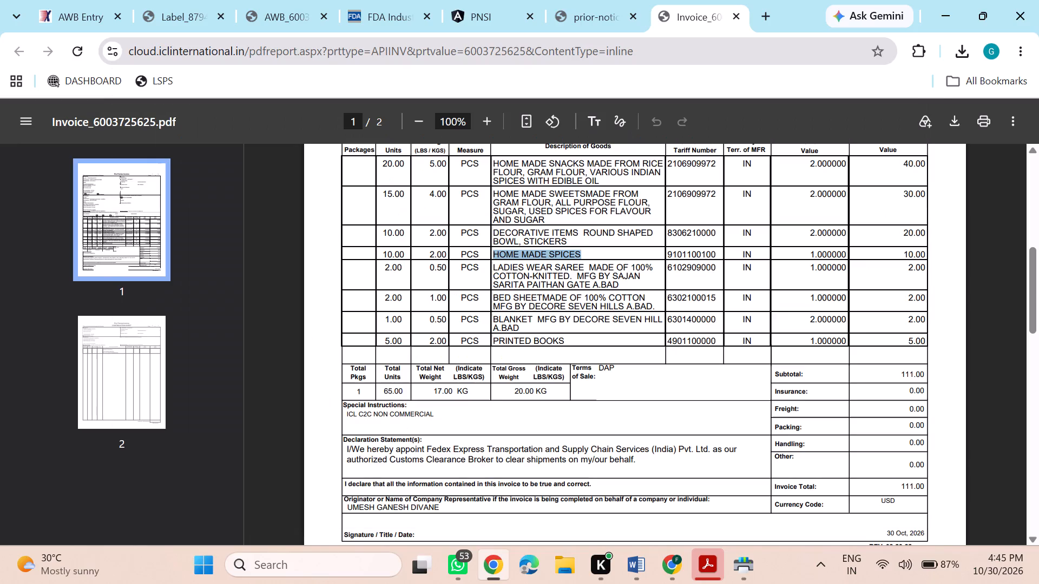
left_click(287, 24)
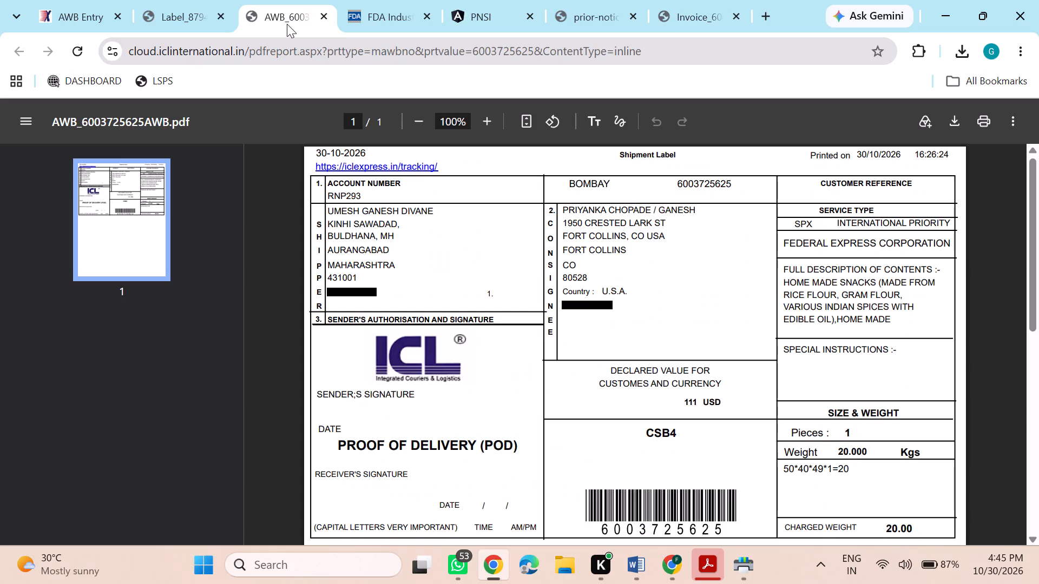
key("ctrl+p")
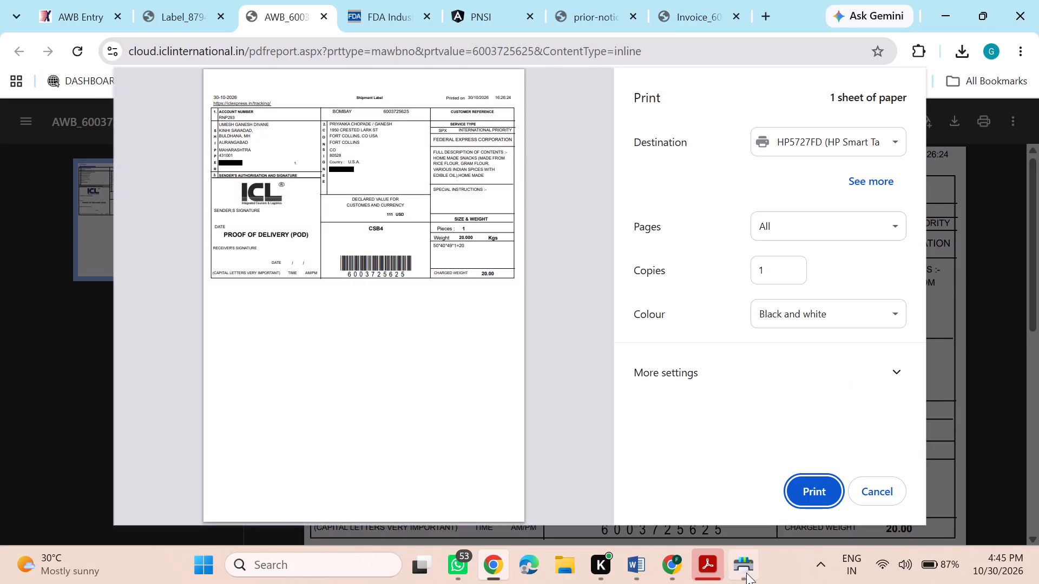
left_click(746, 573)
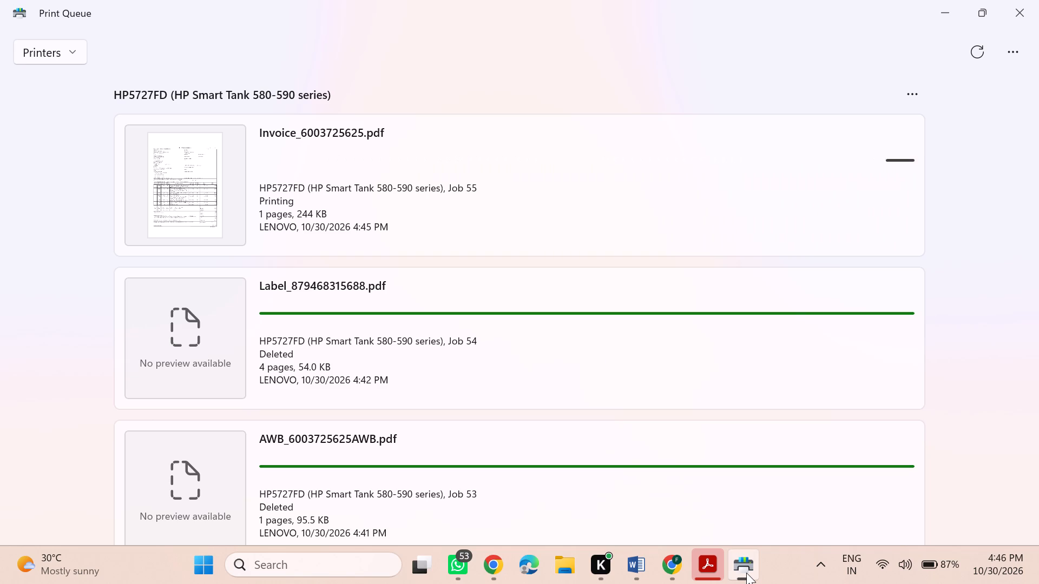
key("alt+Tab")
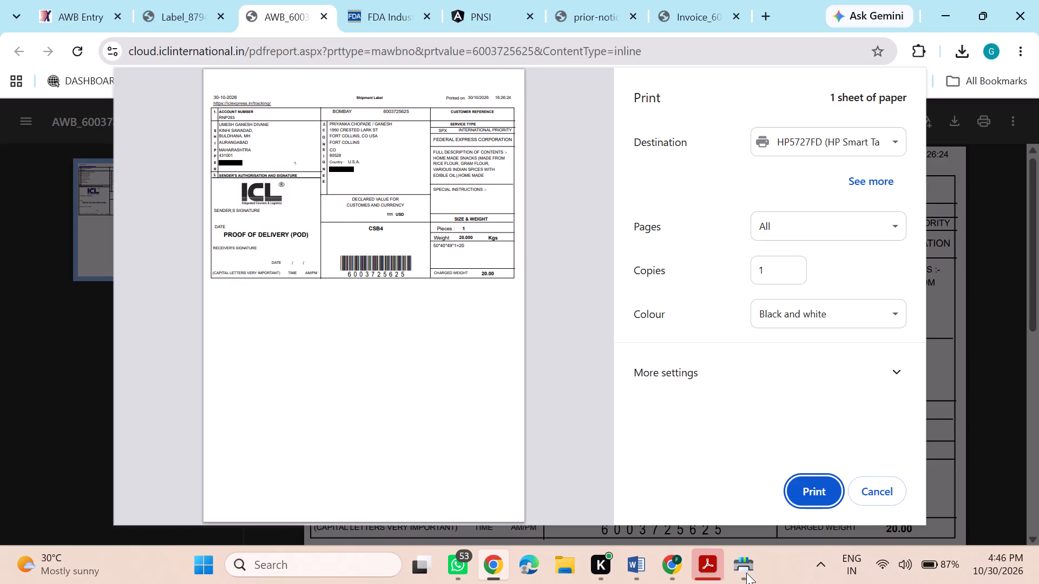
key("Return")
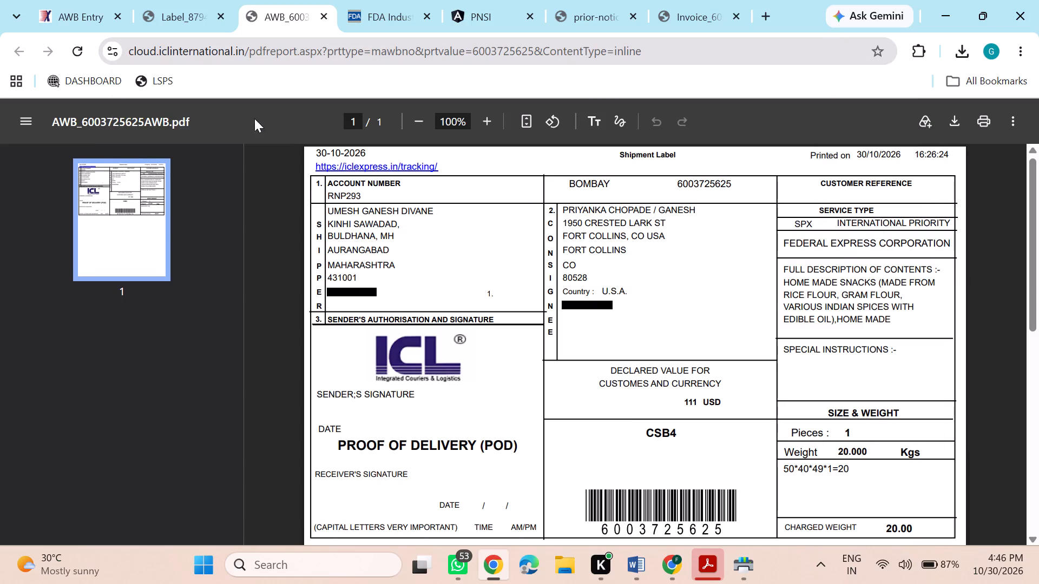
left_click(192, 11)
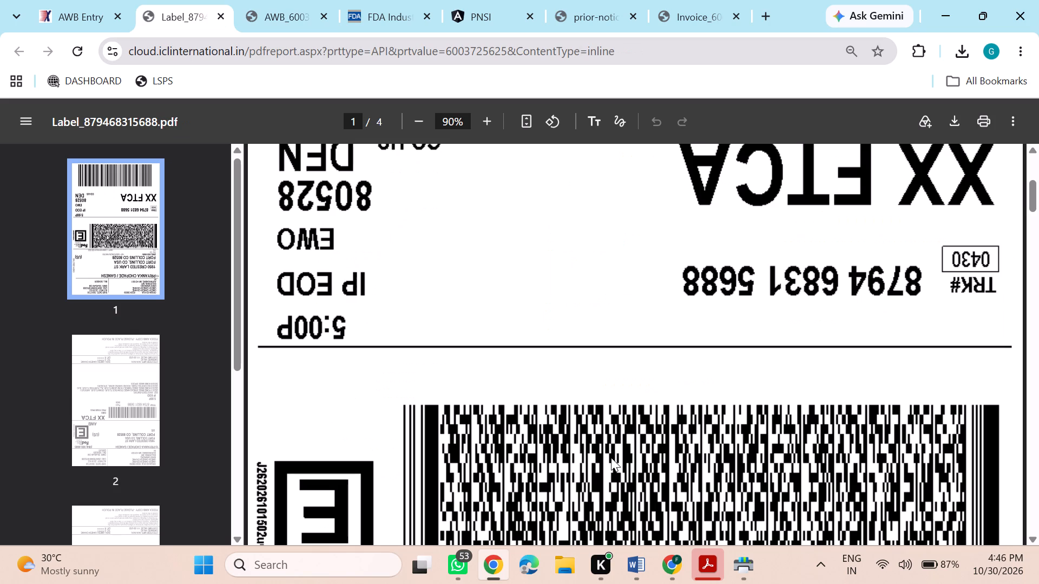
key("ctrl+p")
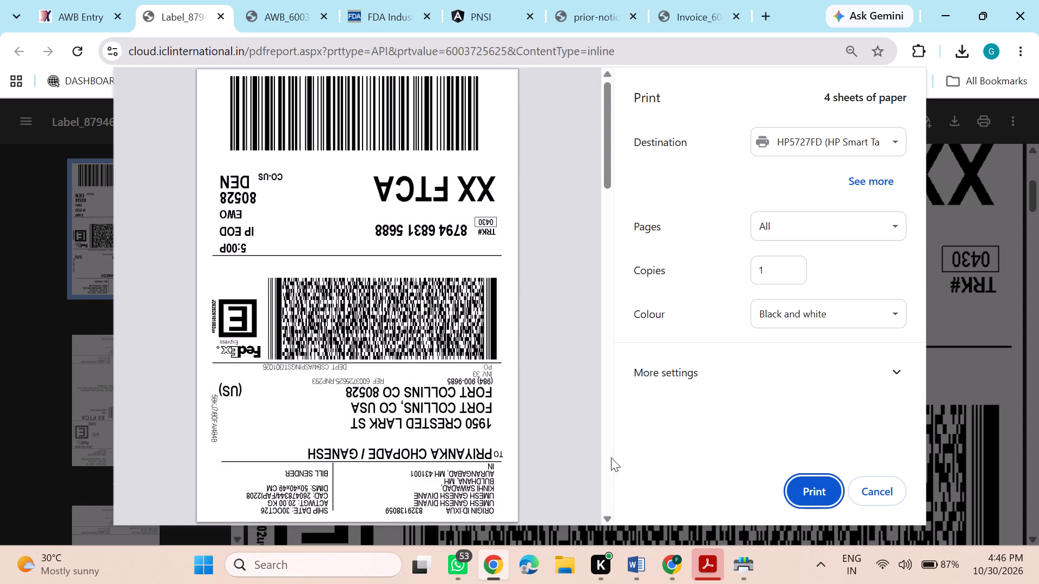